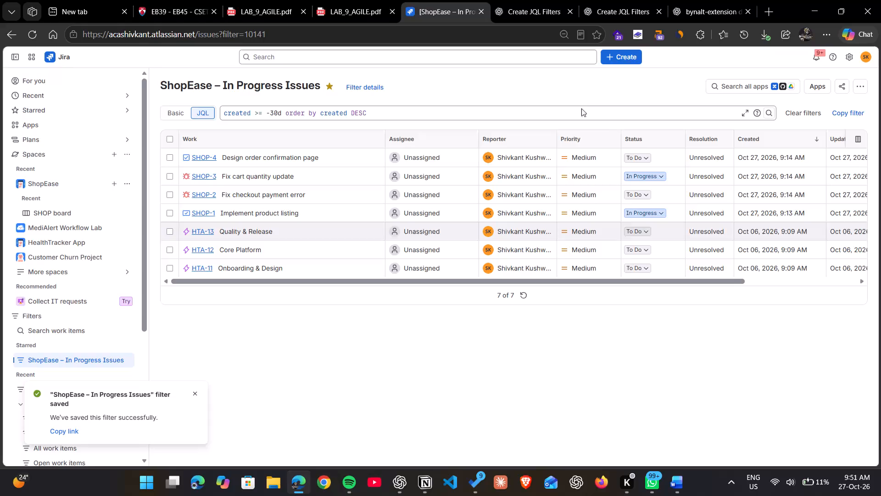
Open the SHOP board in a separate browser tab and go to its quick filter management settings.
click(627, 54)
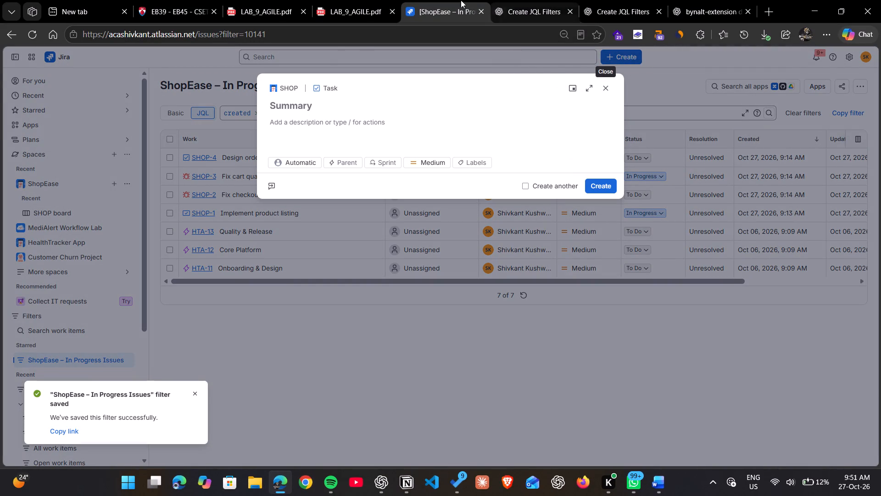
click(608, 87)
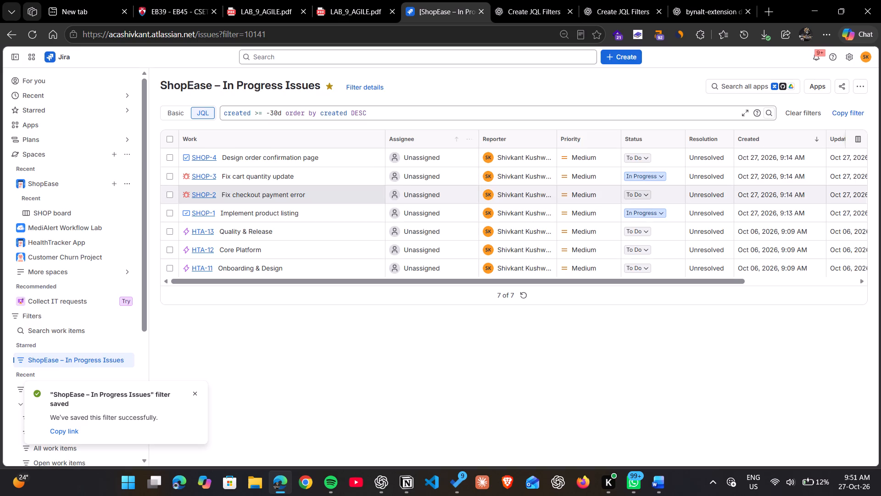
right_click(84, 213)
click(117, 217)
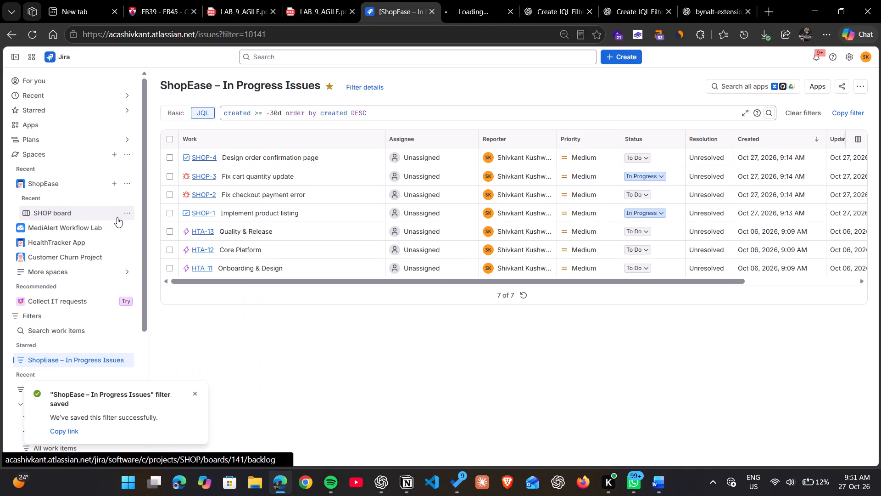
click(471, 0)
click(431, 129)
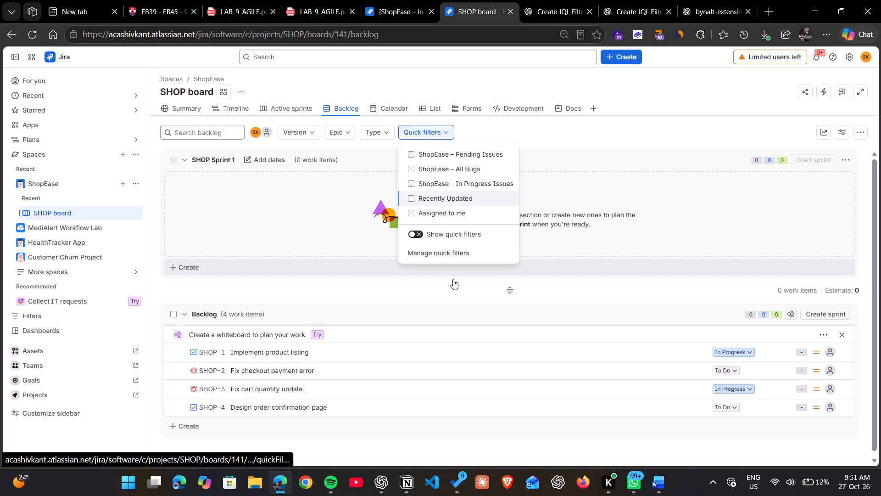
click(445, 252)
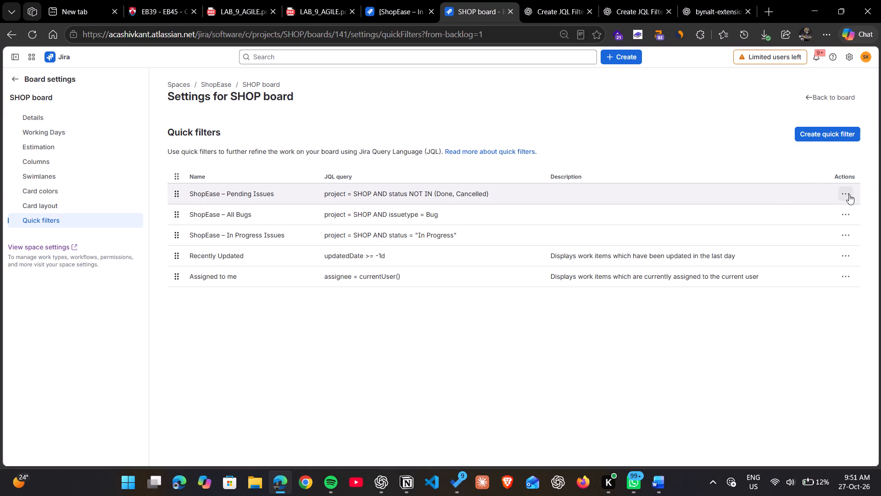
click(849, 195)
click(825, 238)
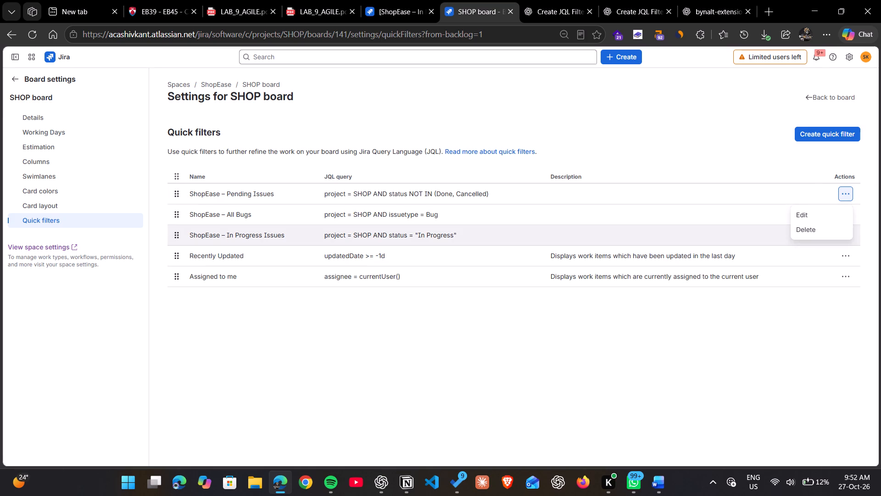
click(806, 236)
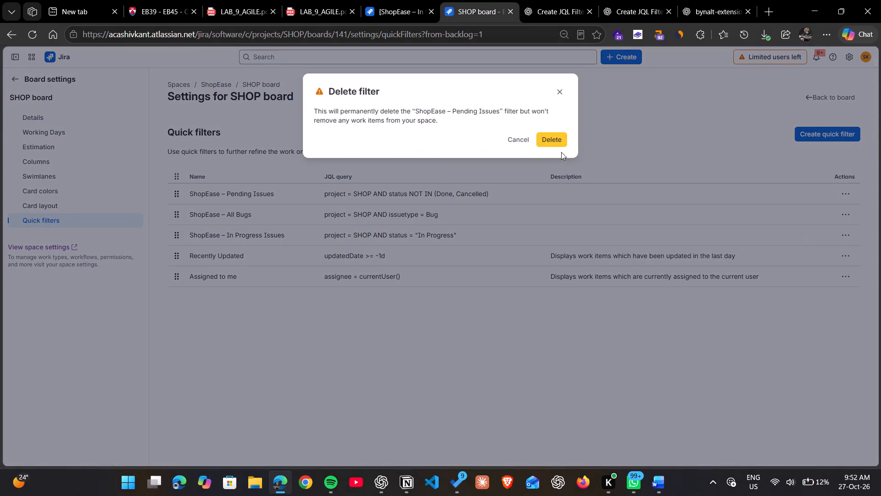
click(560, 135)
click(849, 196)
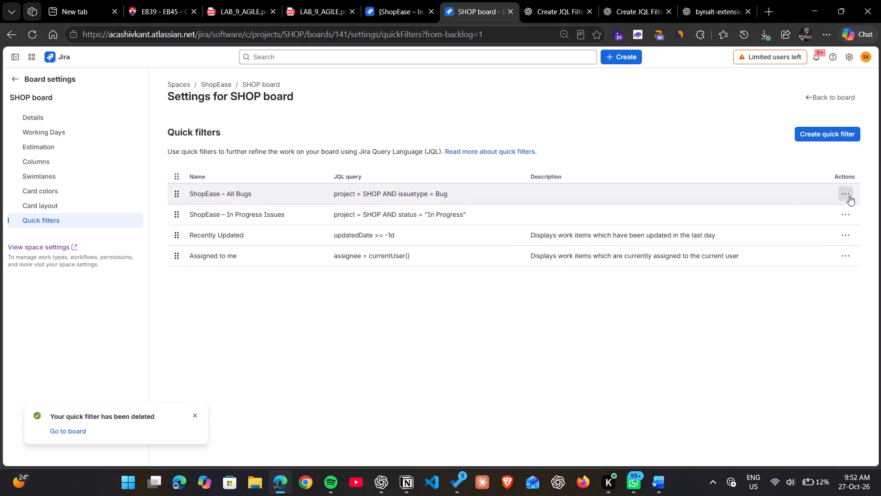
click(816, 229)
click(558, 139)
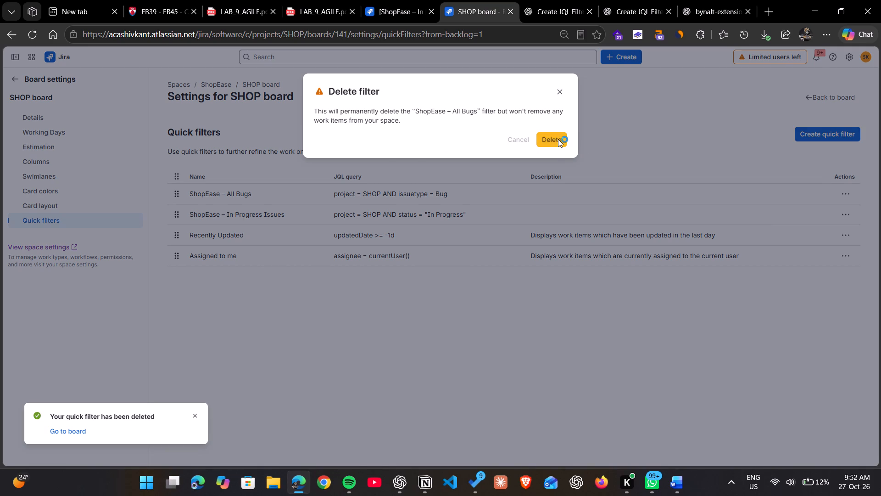
click(849, 191)
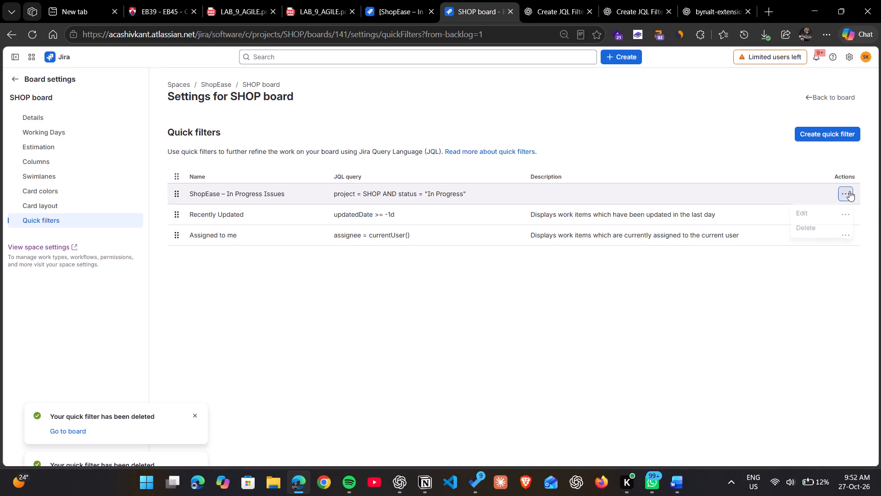
click(810, 227)
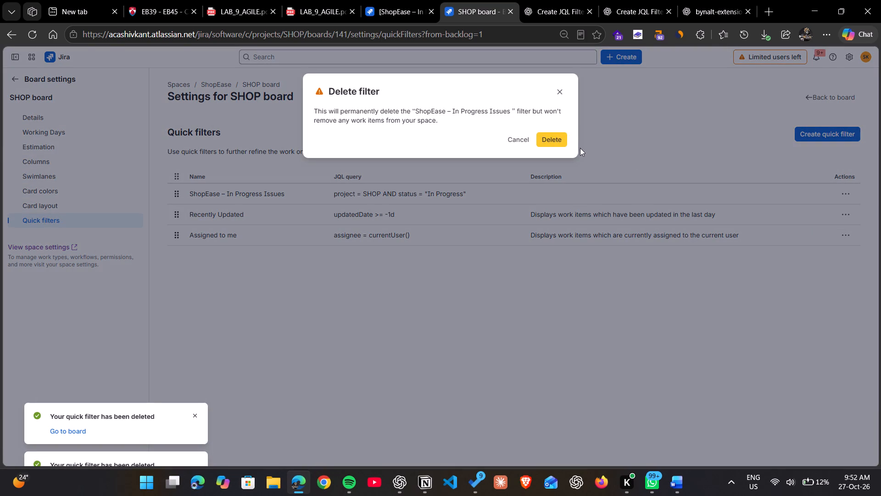
click(559, 141)
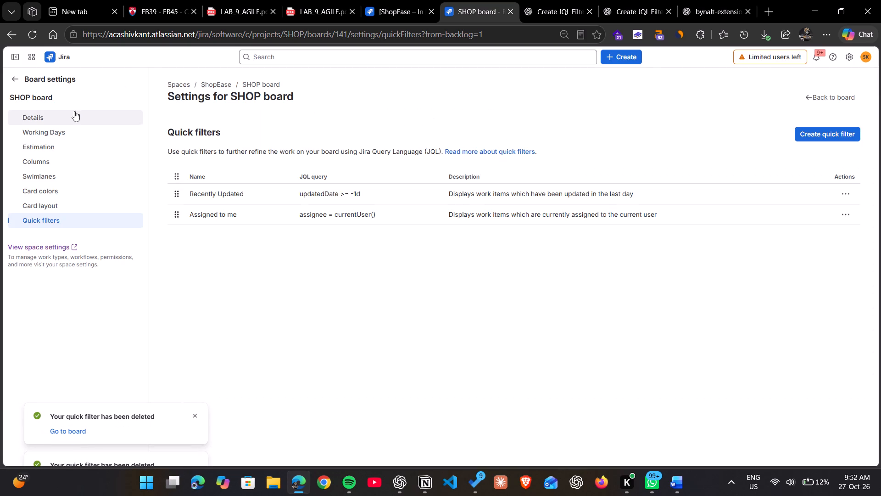
click(72, 111)
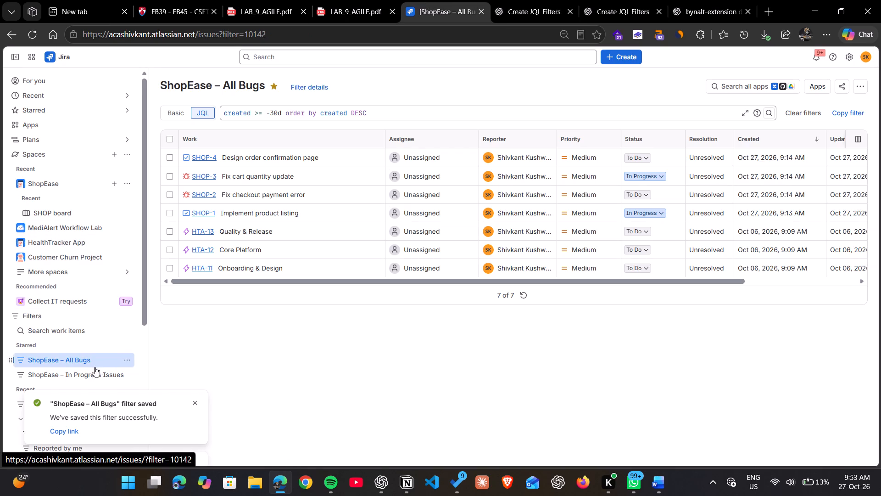
scroll(79, 300, down, 2)
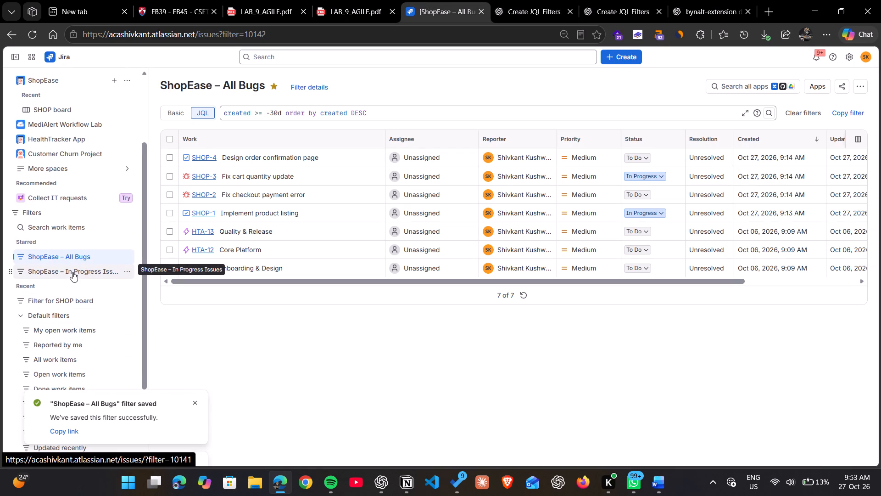
scroll(63, 328, down, 1)
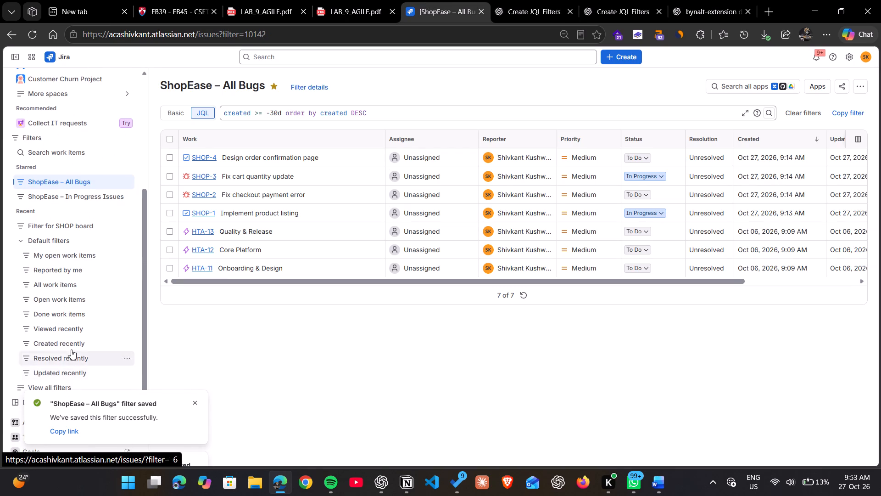
click(69, 383)
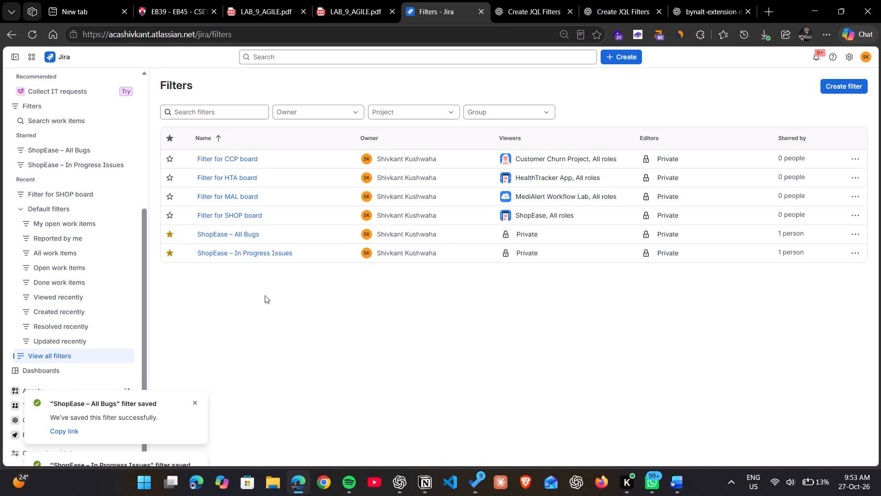
click(262, 253)
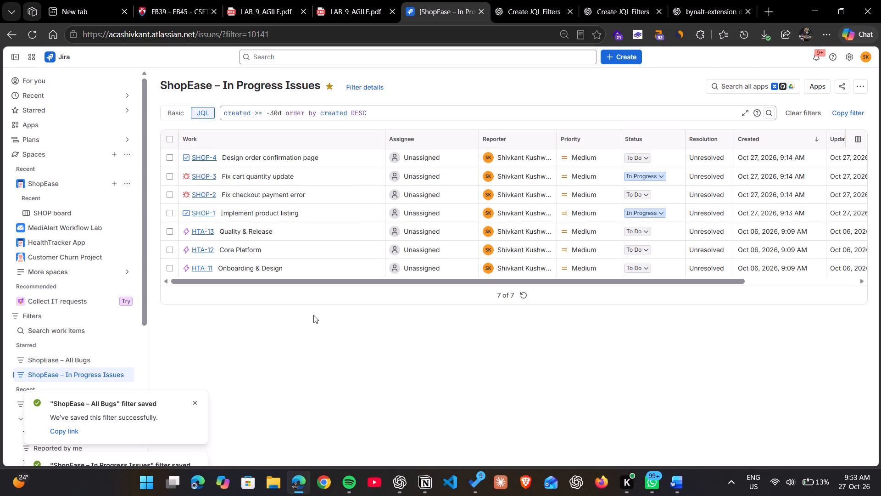
click(327, 345)
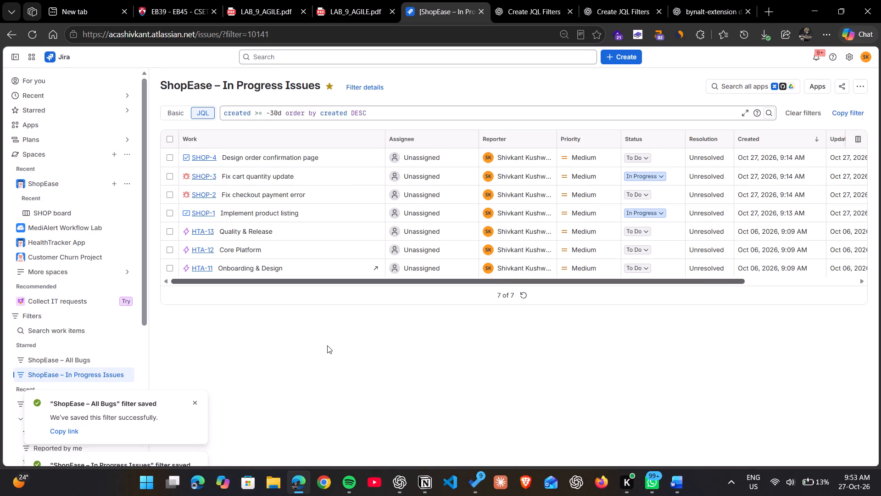
click(189, 404)
click(195, 404)
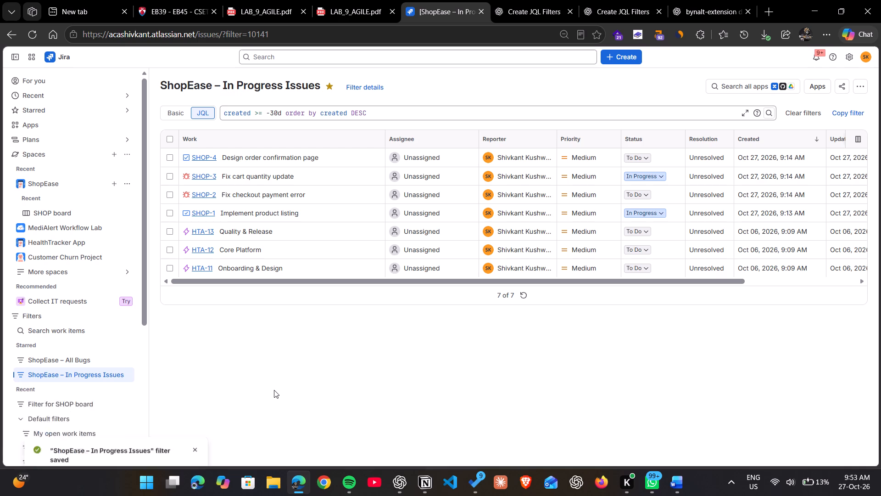
click(275, 390)
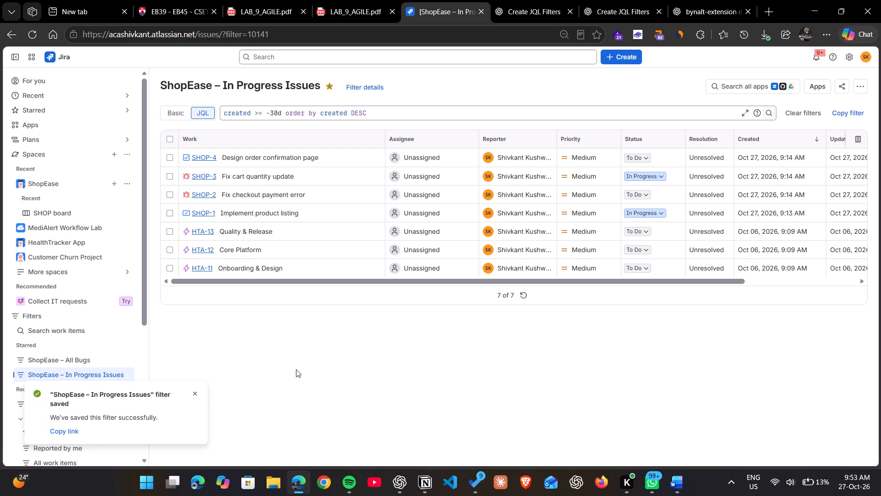
Capture a screenshot of the whole In Progress Issues filter page, including the address bar, and copy it.
key(Print)
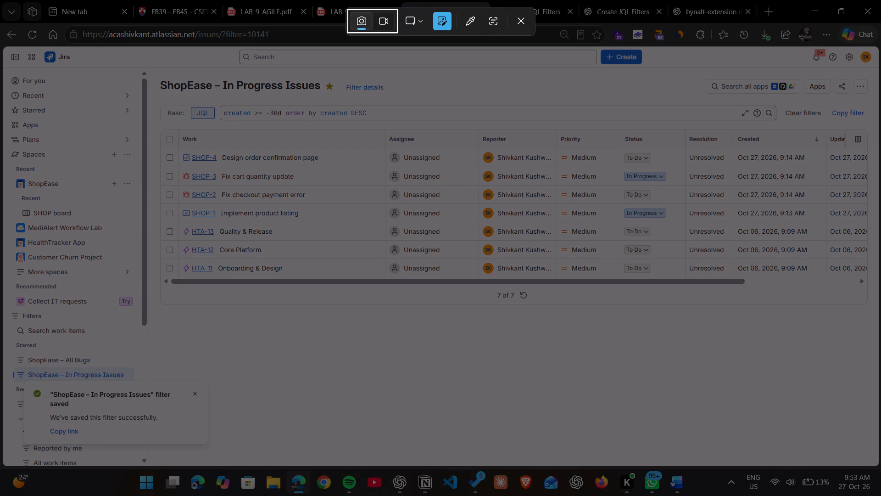
drag(0, 23, 860, 459)
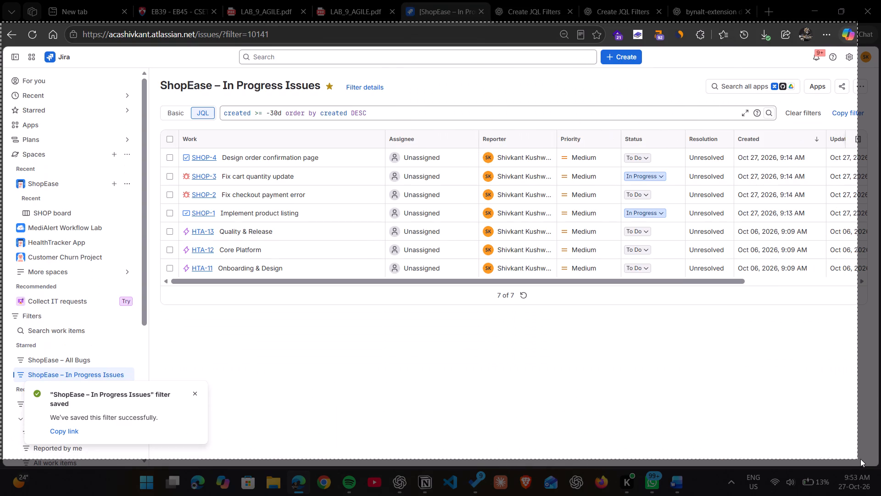
drag(860, 459, 880, 465)
key(ctrl+c)
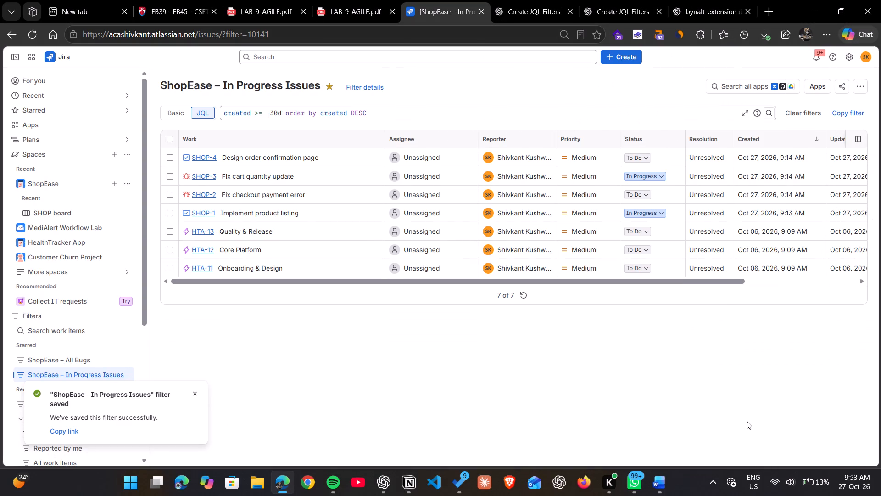
Switch to the Word lab report and replace the screenshot under the first custom filter caption with the copied one.
click(664, 482)
scroll(499, 276, up, 6)
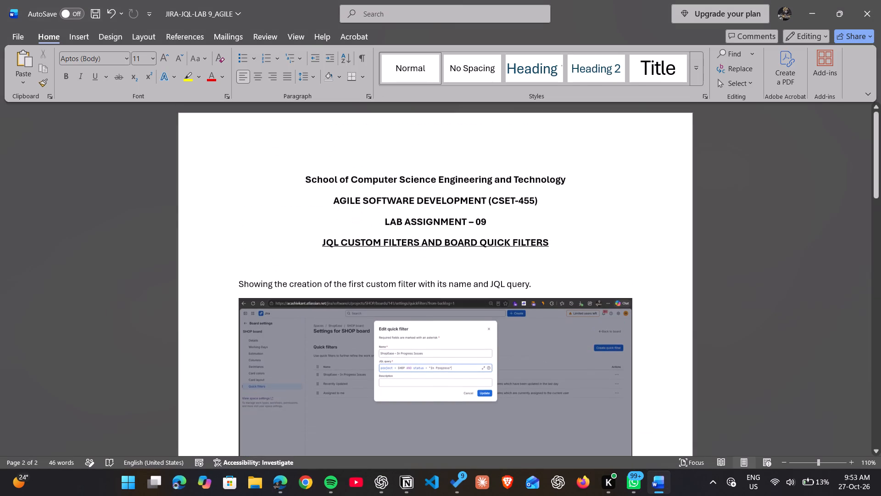
click(461, 345)
key(BackSpace)
key(ctrl+v)
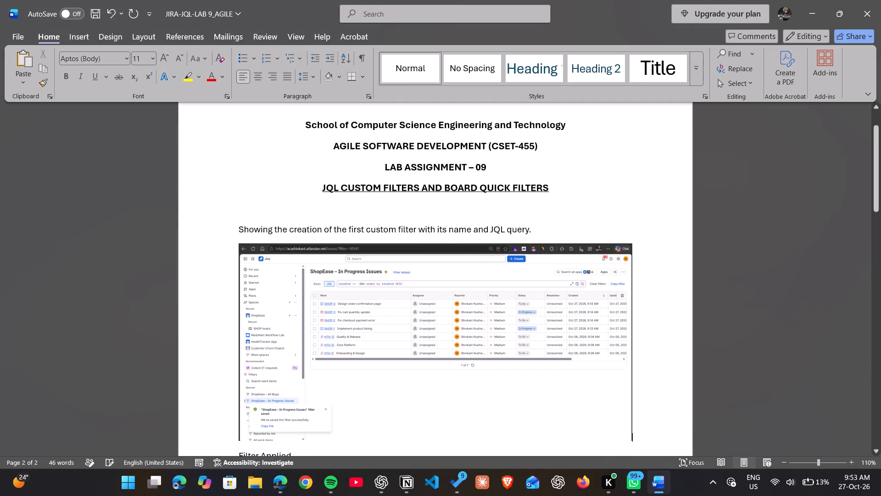
Delete the "Filter Applied" caption and the screenshot beneath it from the lab report.
scroll(461, 345, down, 3)
click(461, 345)
key(BackSpace)
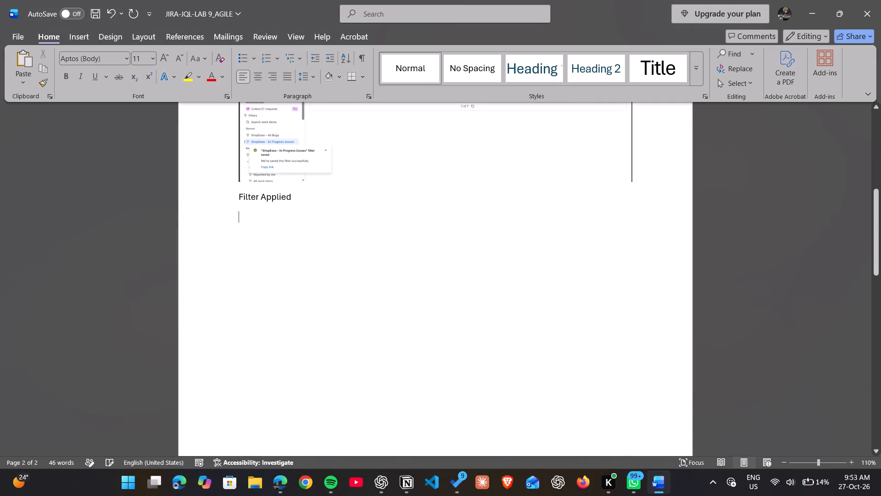
key(BackSpace)
key(BackSpace)
key(BackSpace)
key(BackSpace)
key(BackSpace)
key(BackSpace)
key(BackSpace)
key(BackSpace)
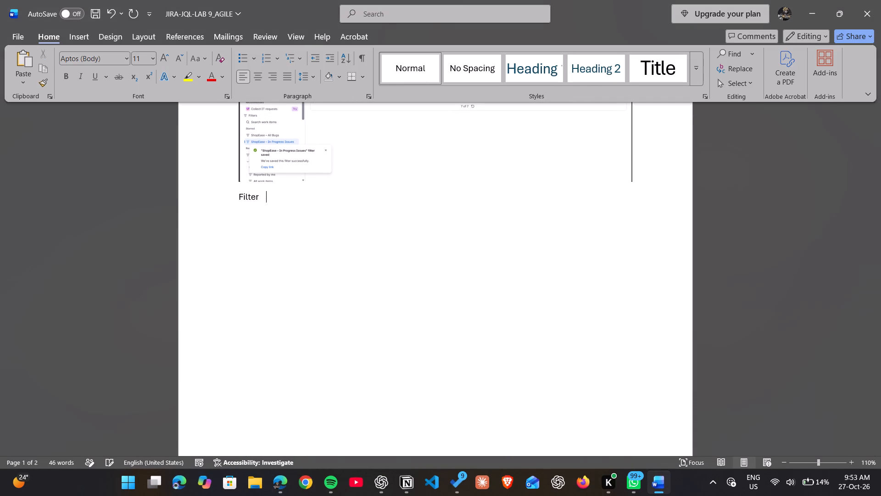
key(BackSpace)
key(BackSpace)
key(BackSpace)
key(BackSpace)
key(BackSpace)
key(BackSpace)
key(BackSpace)
key(BackSpace)
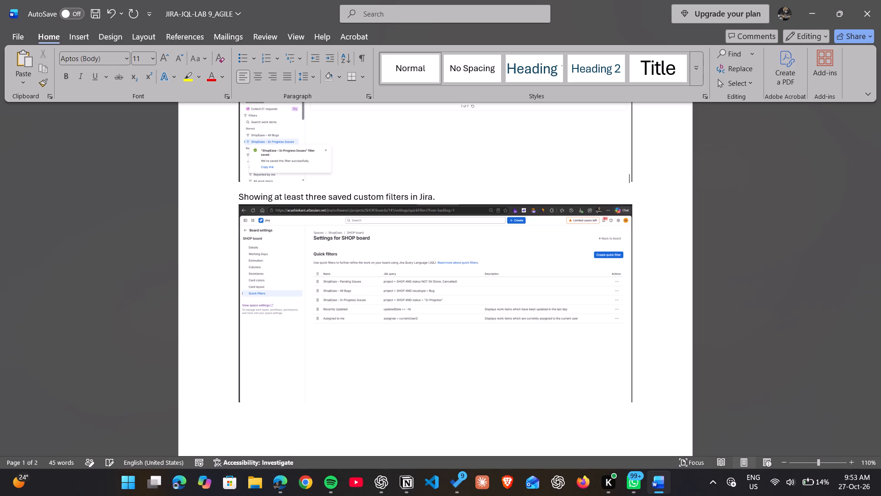
In Jira, start a new filter with the Step 6 query copied from ChatGPT: "project = SHOP AND status NOT IN (Done, Cancelled)".
key(alt+Tab)
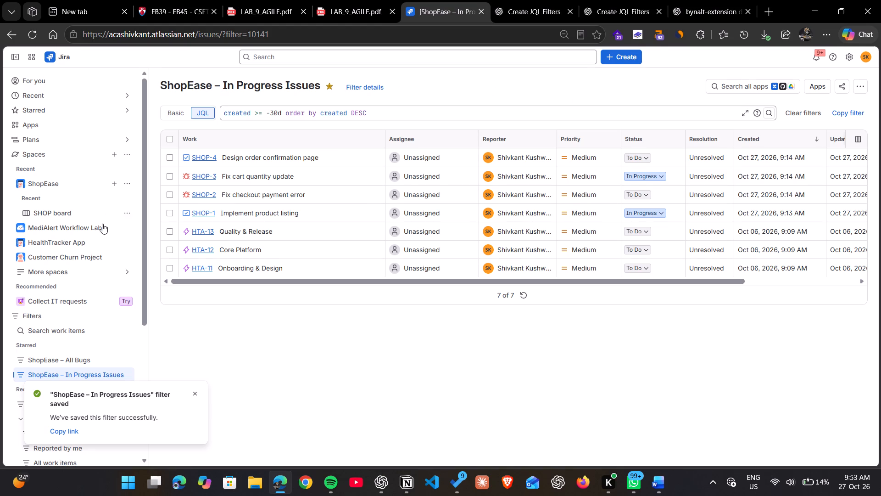
scroll(102, 225, down, 4)
click(69, 354)
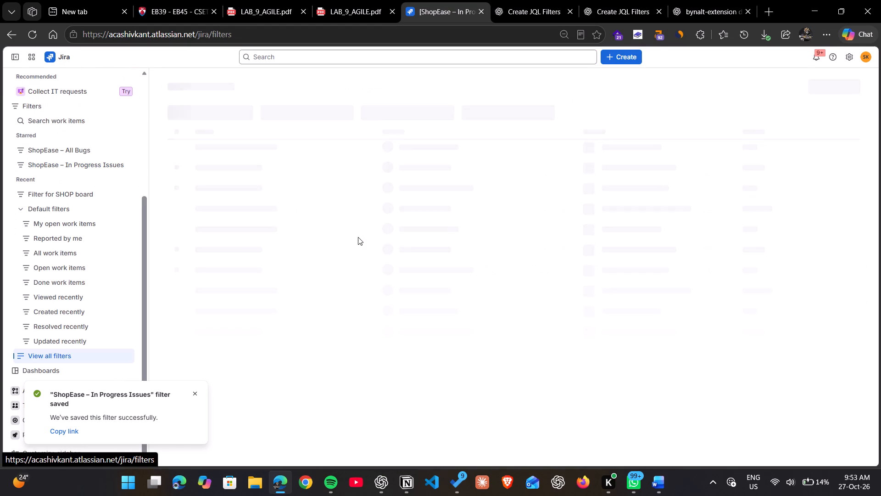
click(846, 85)
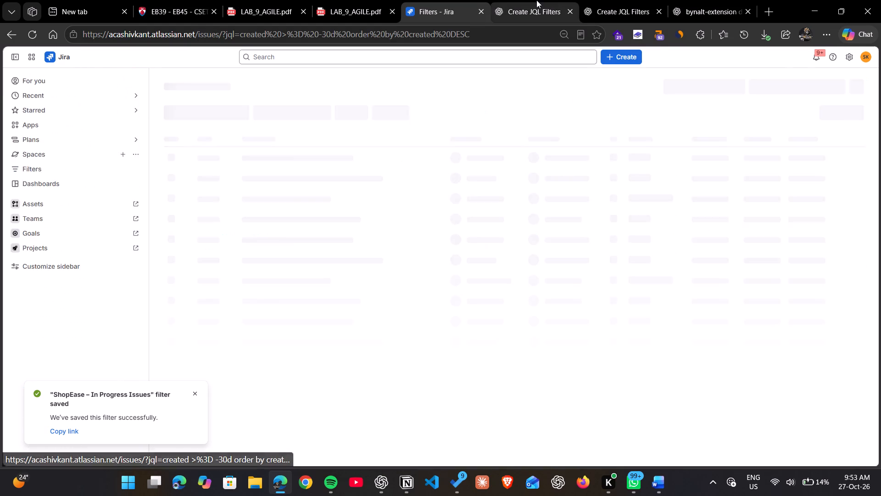
click(536, 0)
scroll(477, 239, down, 1)
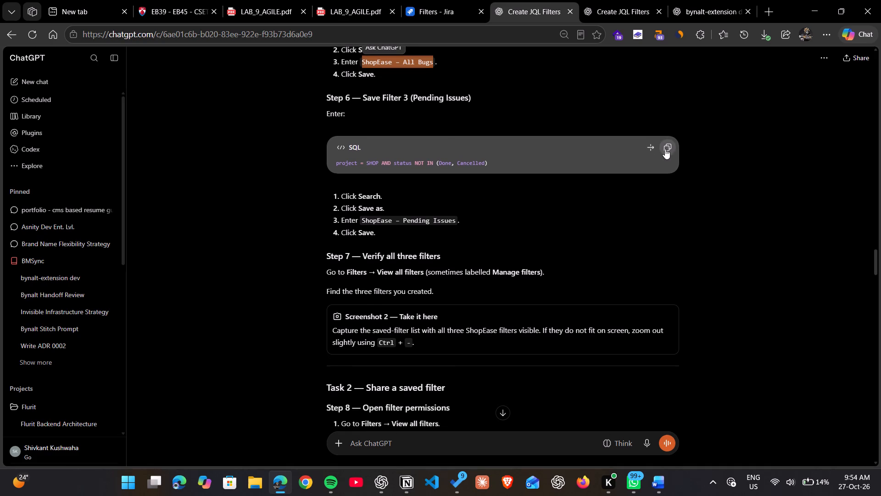
click(666, 149)
click(451, 0)
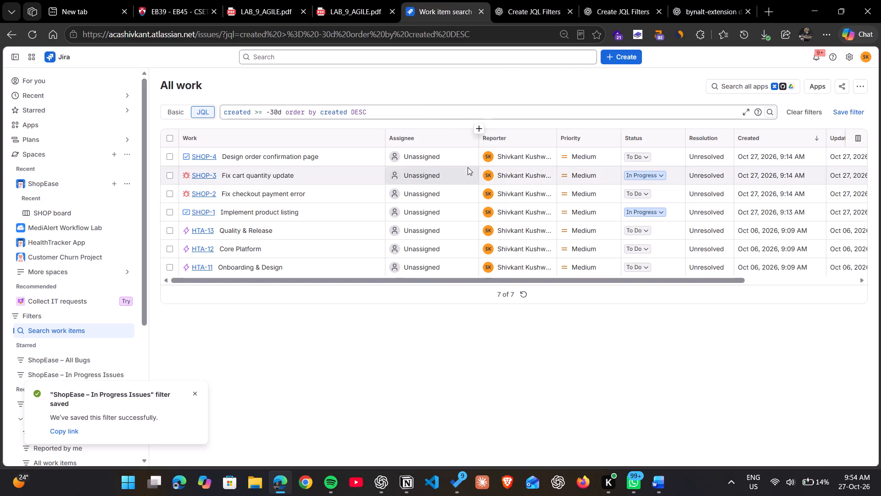
click(522, 119)
click(528, 112)
key(ctrl+a)
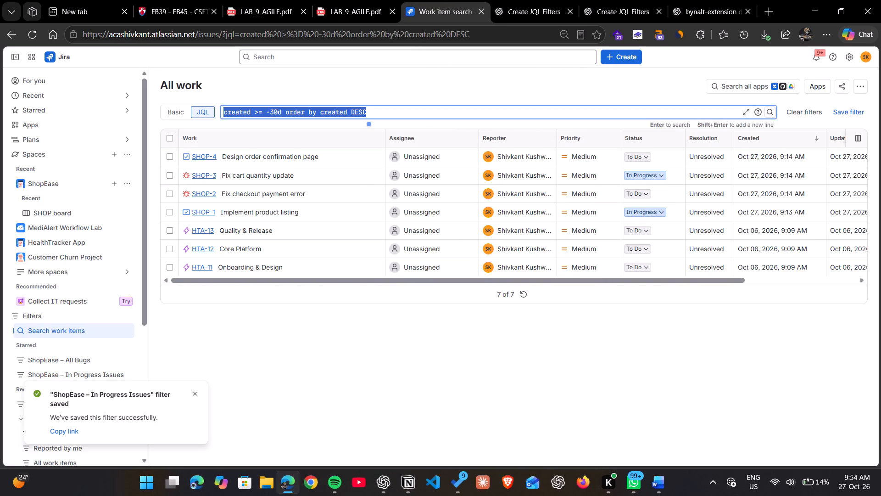
key(ctrl+v)
Save the query as a private filter named "ShopEase – Pending Issues", copying the name from the ChatGPT instructions.
click(852, 110)
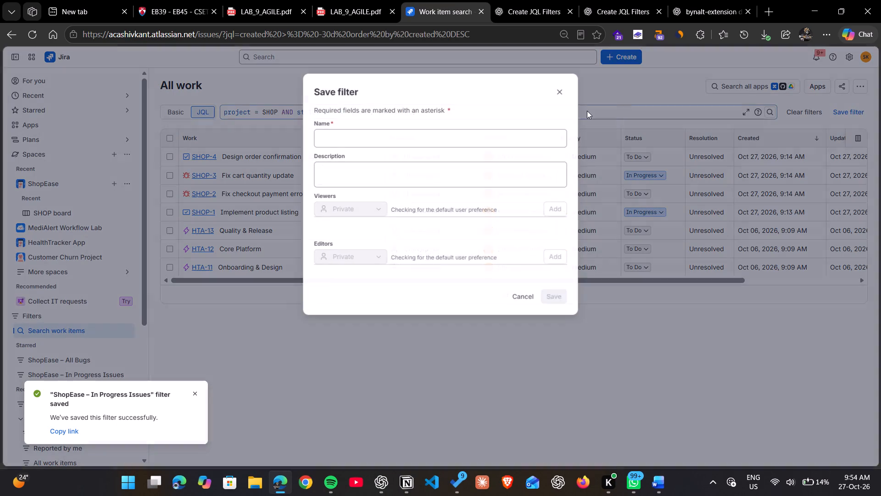
click(507, 0)
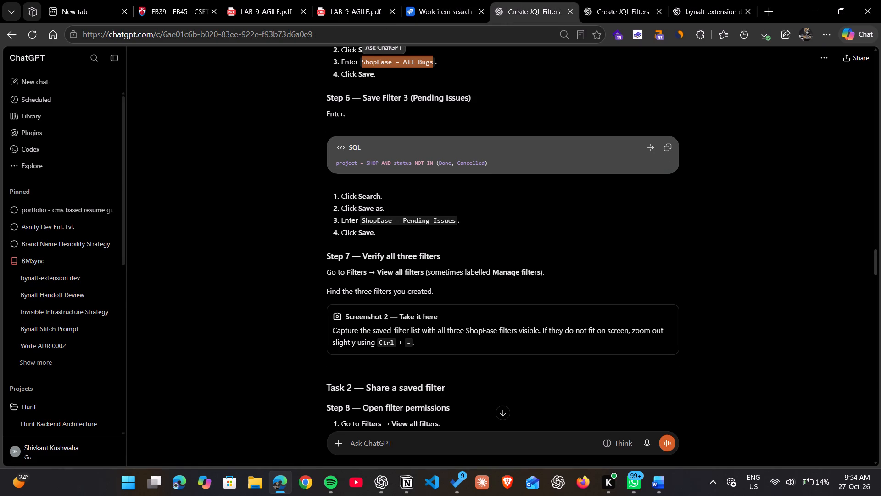
scroll(362, 271, up, 1)
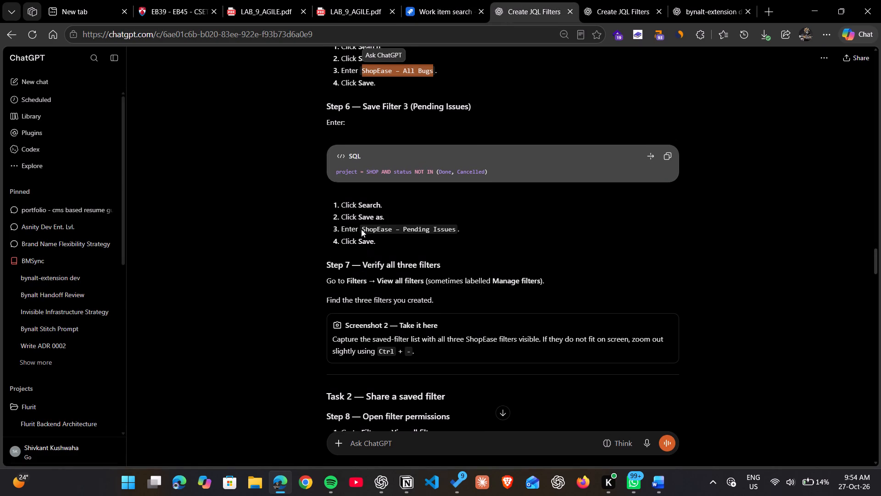
drag(361, 229, 455, 228)
key(ctrl+c)
click(494, 0)
click(454, 0)
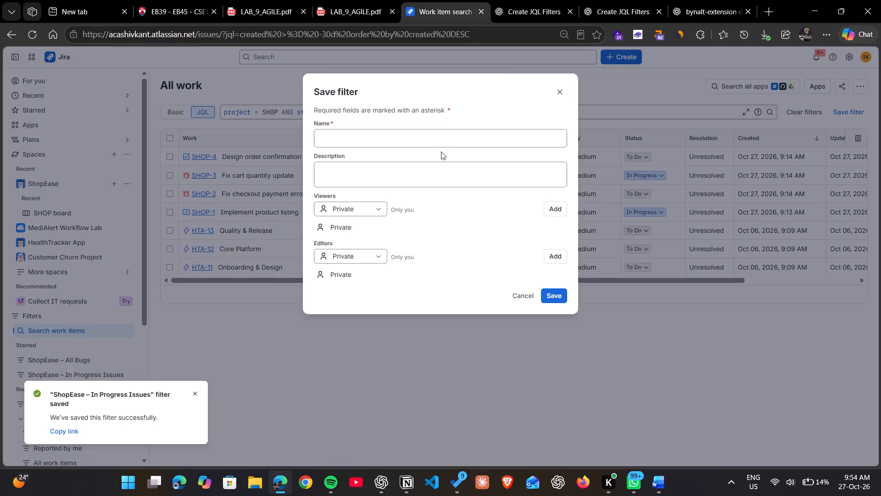
ctrl+click(430, 134)
key(ctrl+v)
click(550, 290)
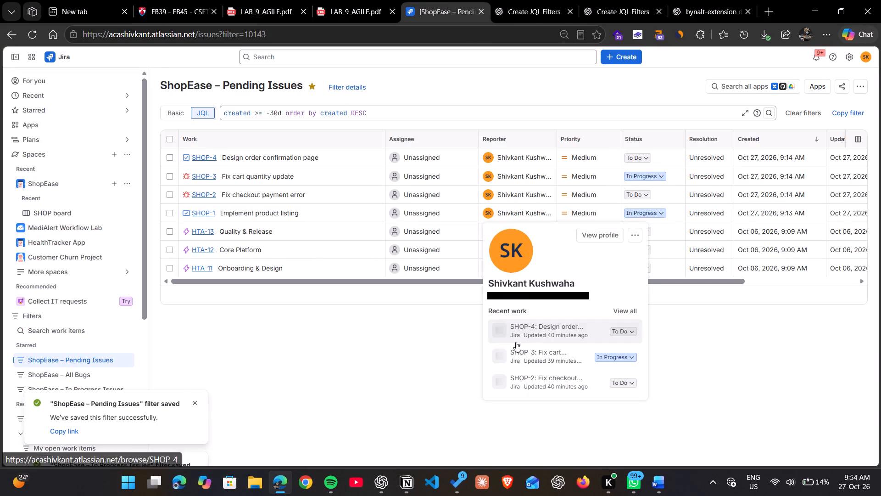
click(425, 352)
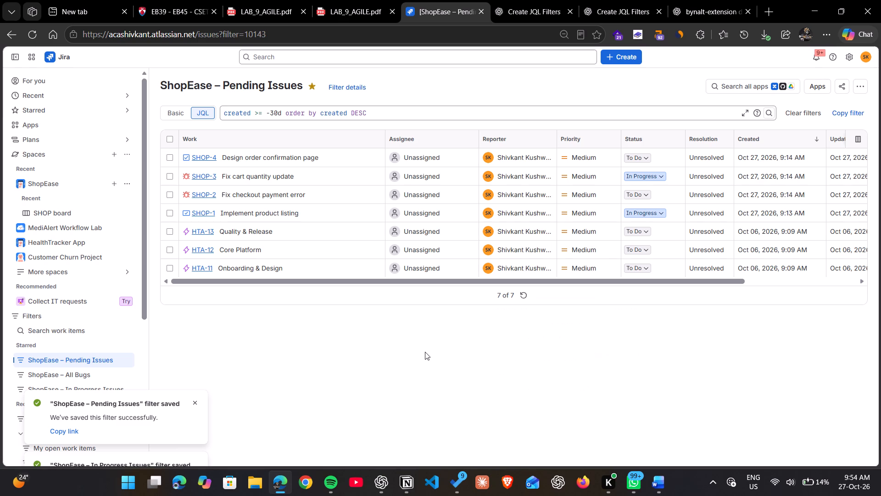
Open the list of all filters, capture a screenshot of the page with the three ShopEase filters and copy it.
scroll(70, 315, down, 3)
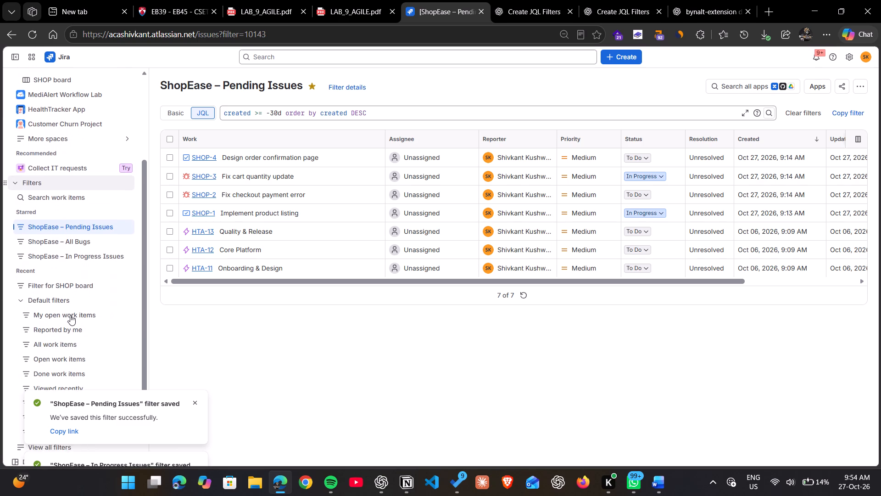
scroll(69, 375, down, 4)
click(69, 360)
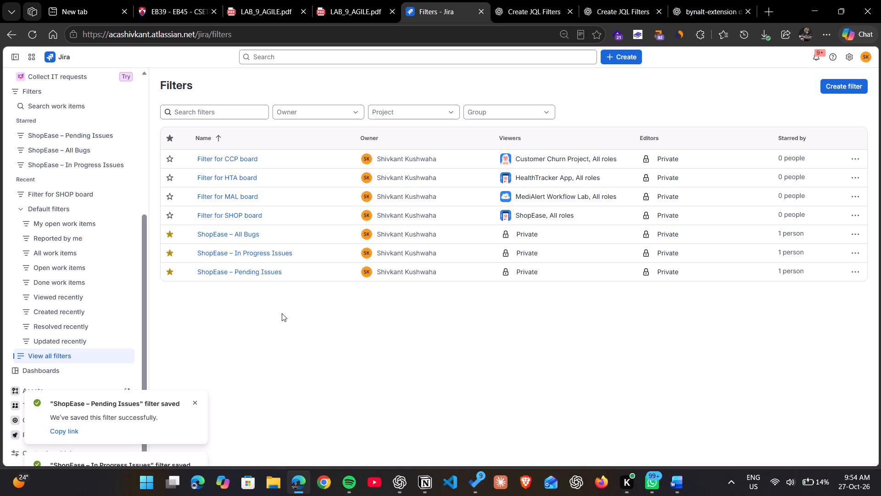
click(591, 385)
key(Print)
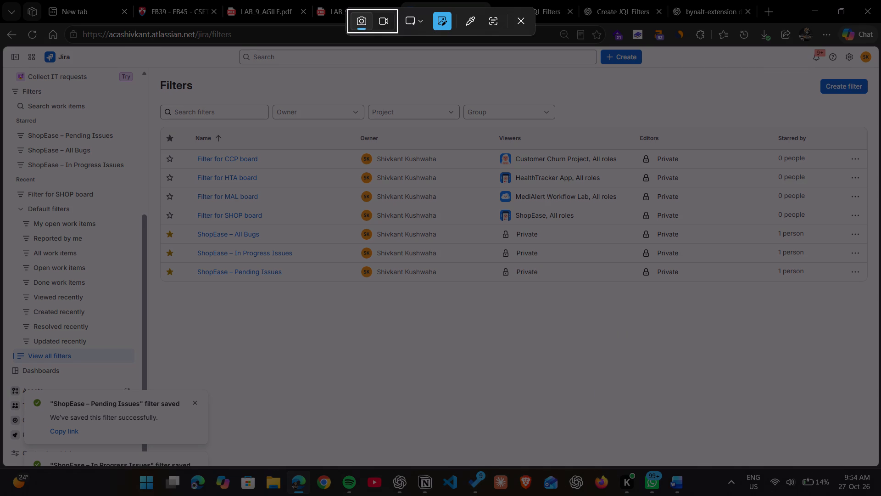
drag(0, 22, 880, 468)
key(ctrl+c)
In the Word report, replace the screenshot under "Showing at least three saved custom filters in Jira." with the copied filter list.
click(665, 490)
click(482, 338)
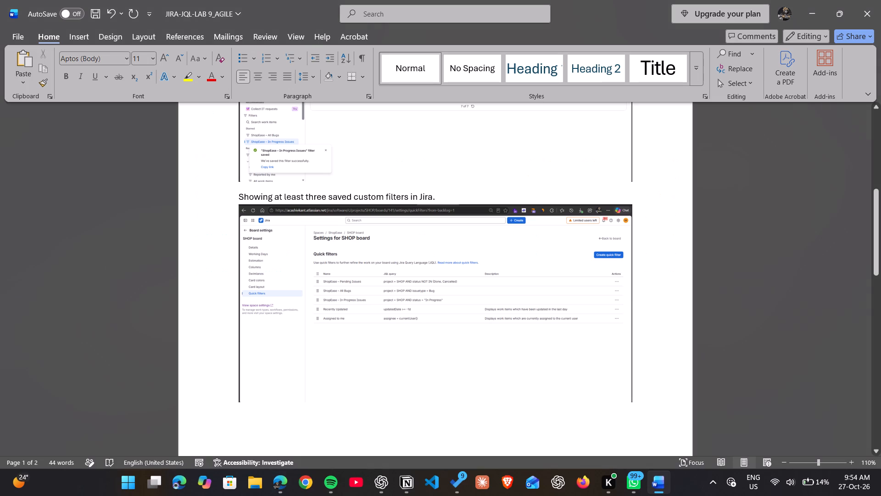
key(BackSpace)
key(ctrl+v)
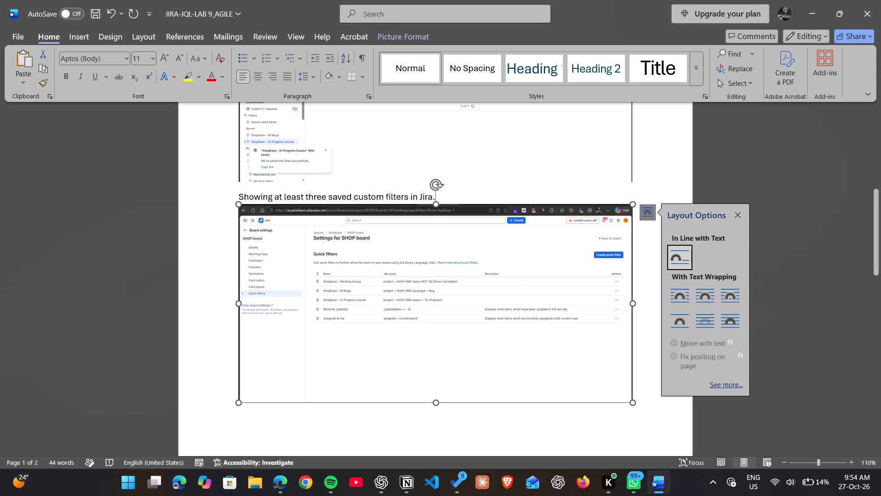
click(496, 434)
click(501, 326)
key(BackSpace)
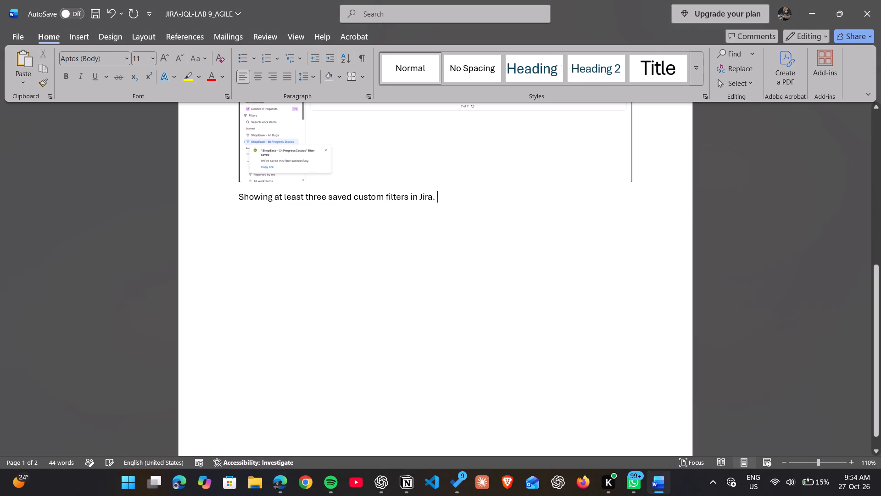
key(Return)
key(ctrl+v)
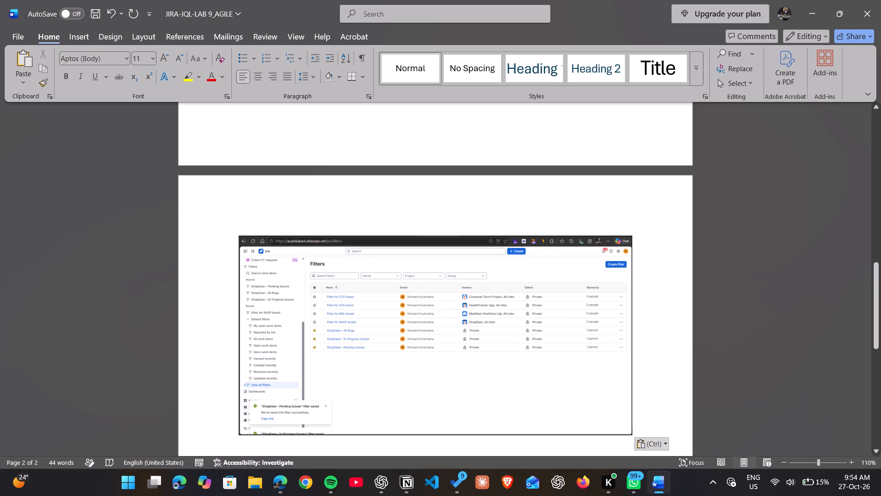
Shrink the first screenshot in the report slightly so the filter list screenshot fits on the first page.
scroll(501, 326, up, 2)
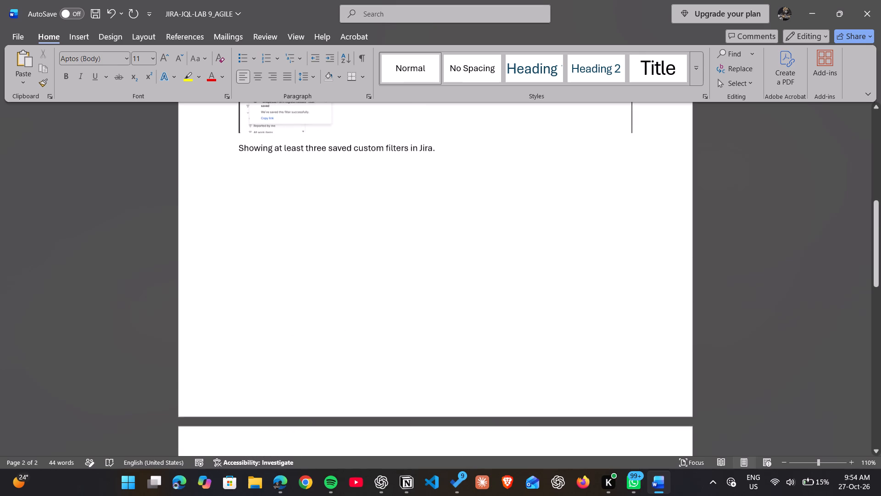
scroll(501, 326, up, 2)
click(501, 326)
drag(635, 178, 613, 199)
Add a new paragraph after the filter list screenshot in the report.
scroll(613, 199, down, 4)
click(644, 248)
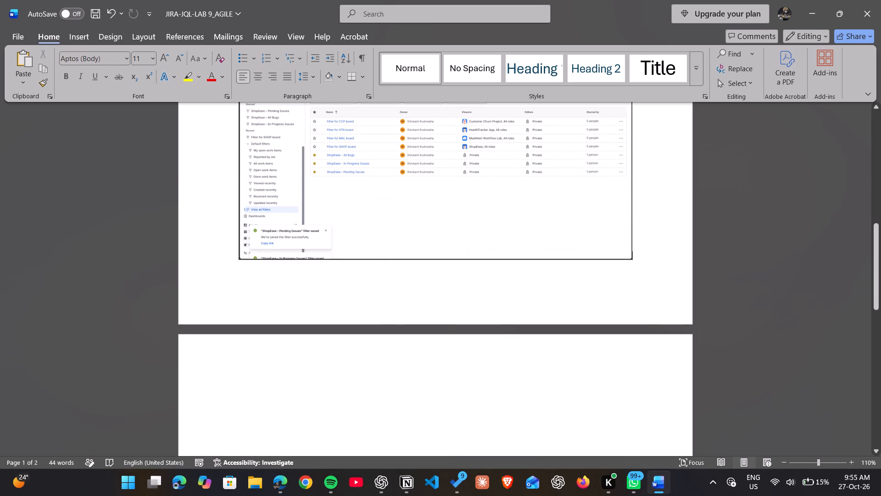
key(Return)
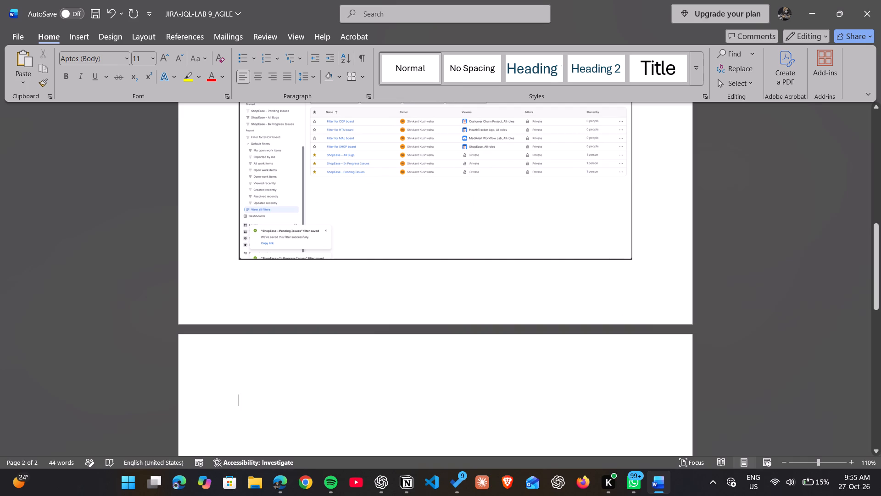
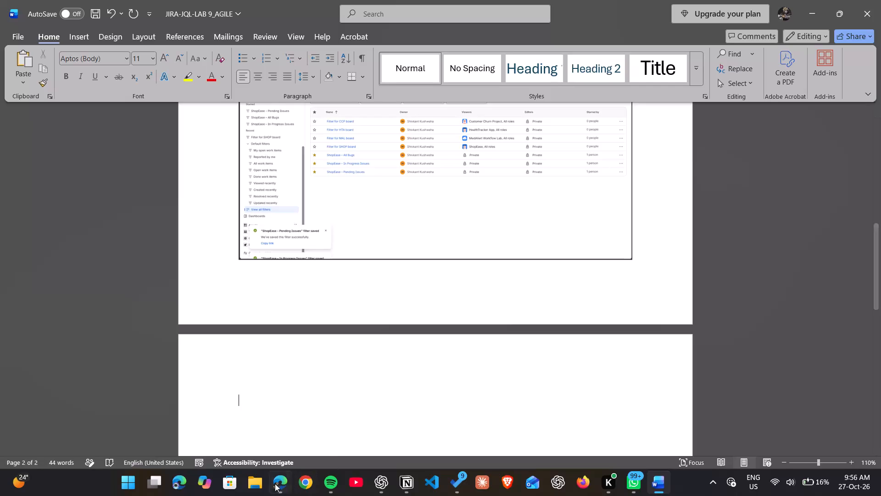
click(281, 495)
click(323, 0)
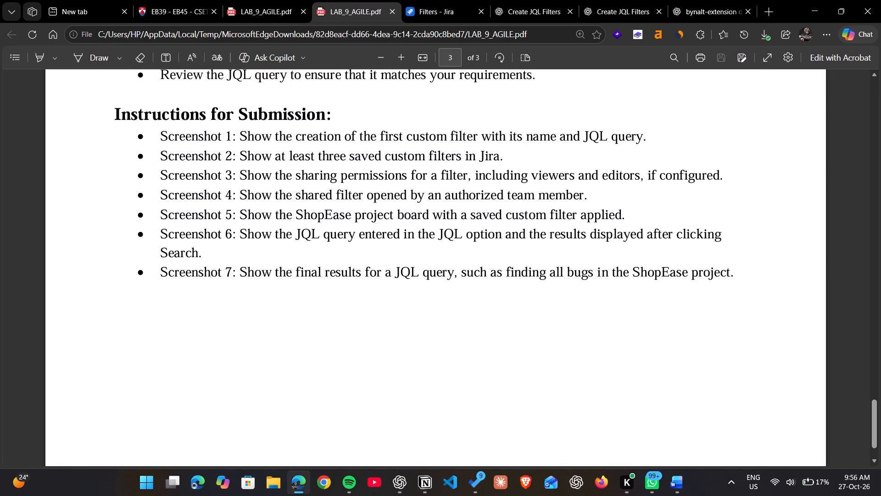
drag(241, 192, 270, 192)
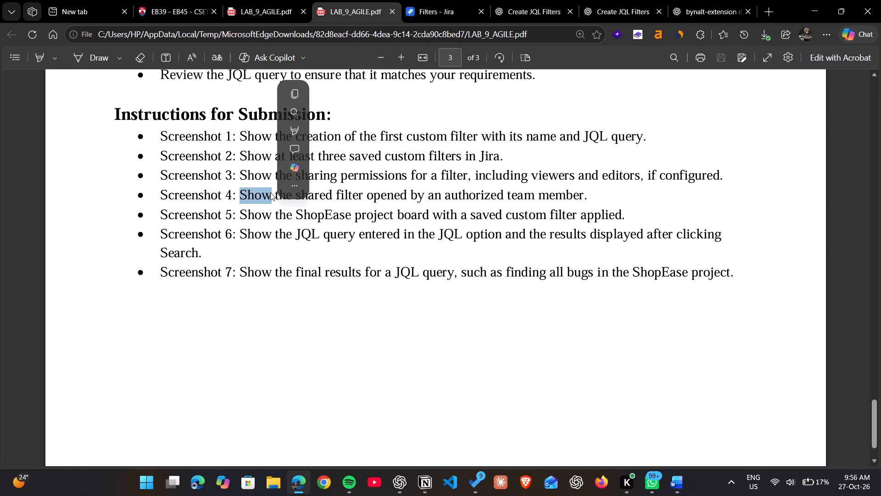
click(325, 216)
scroll(325, 216, up, 10)
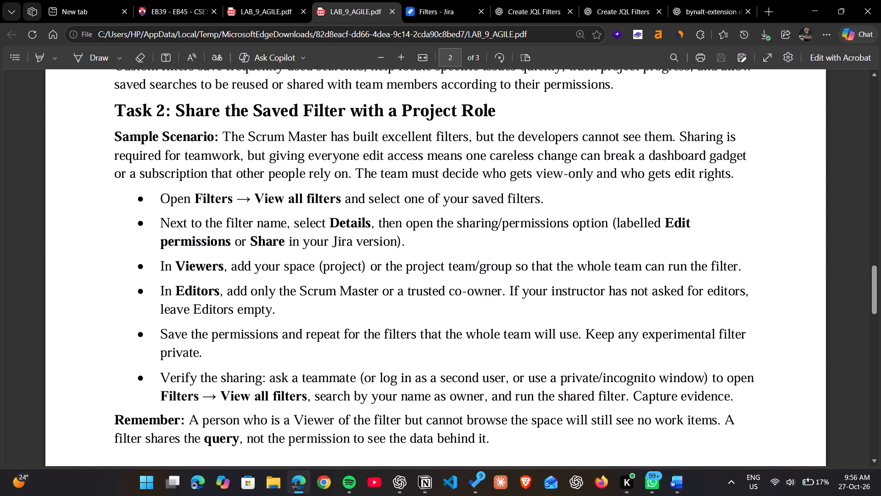
scroll(384, 323, down, 1)
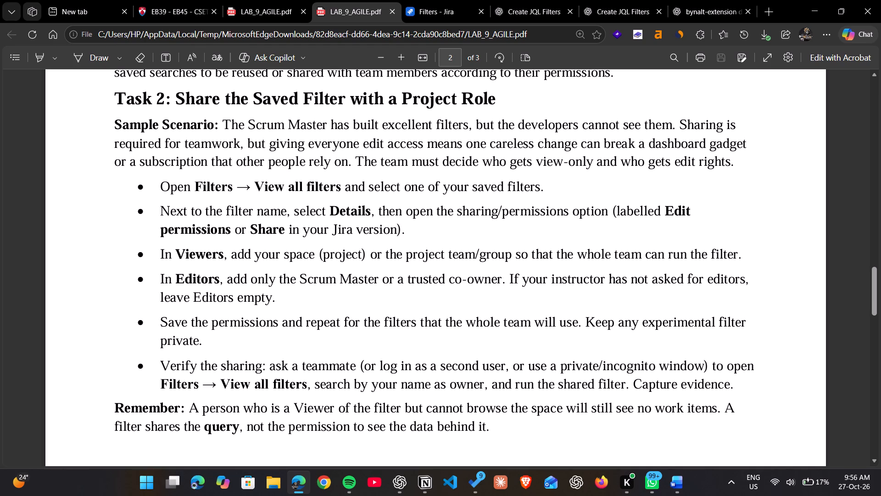
drag(222, 403, 411, 410)
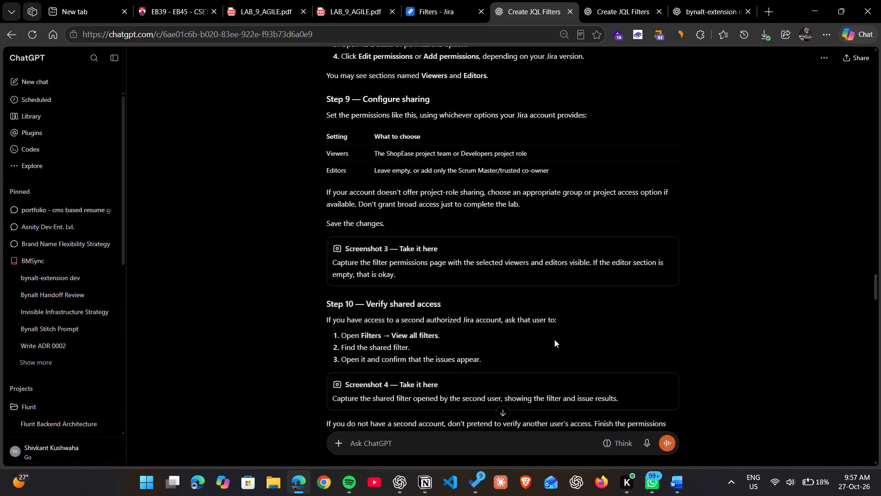
scroll(554, 339, down, 1)
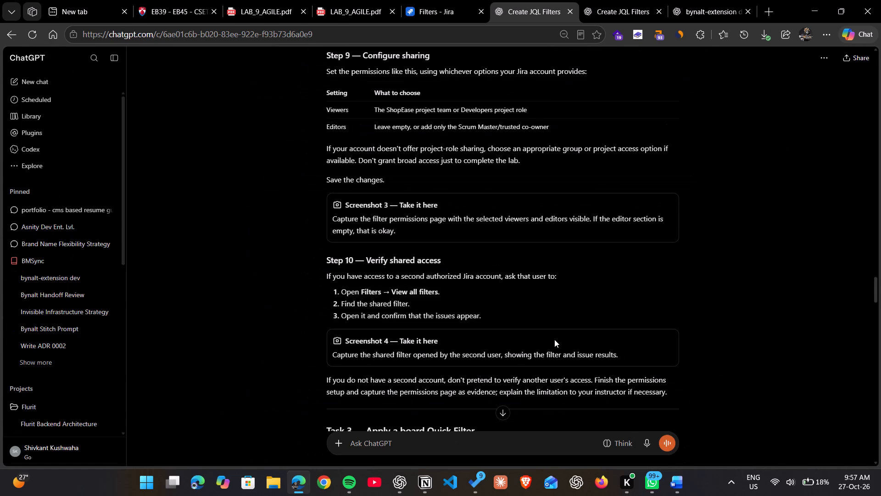
scroll(554, 339, down, 1)
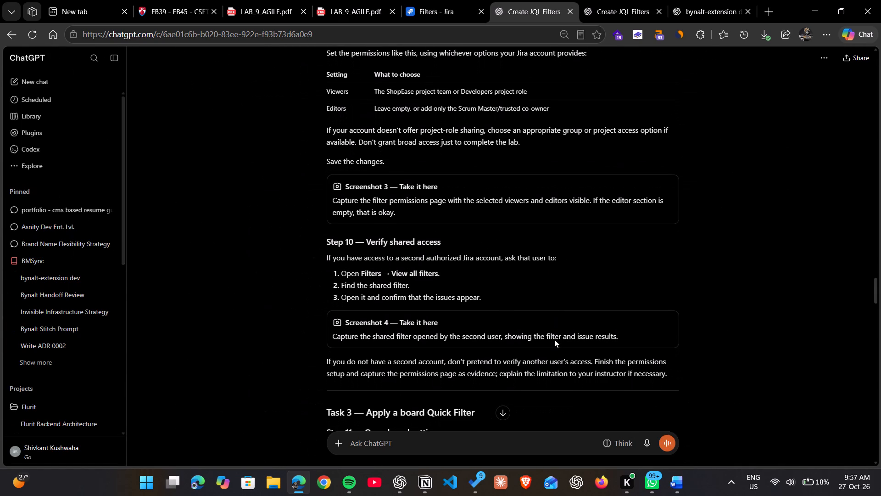
scroll(554, 339, down, 1)
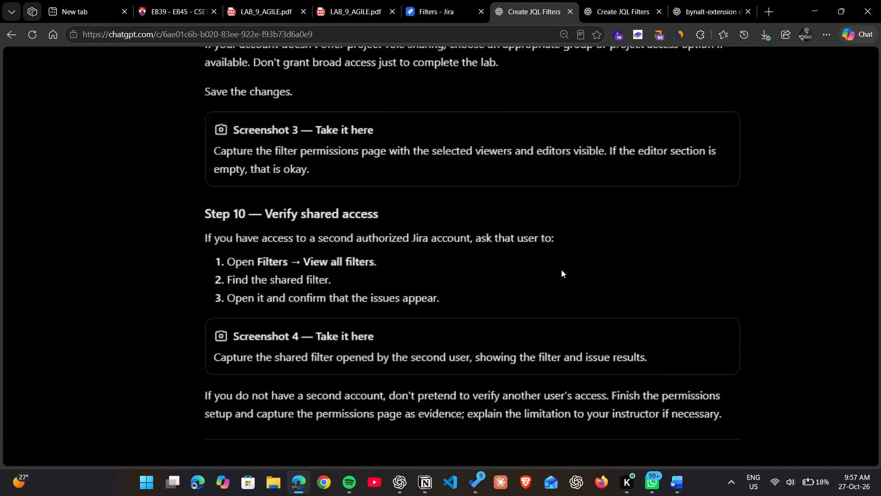
scroll(561, 270, down, 3)
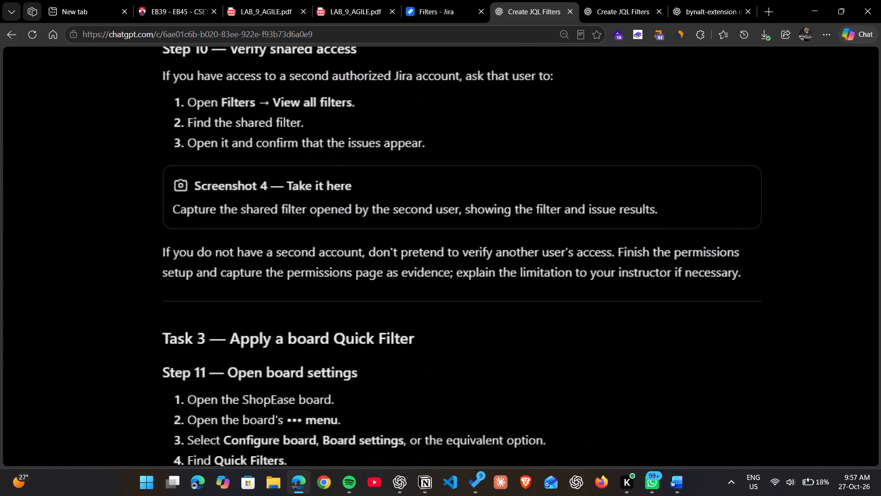
Check the Word report's progress, then reread the Instructions for Submission in the lab PDF for the remaining screenshots.
click(674, 483)
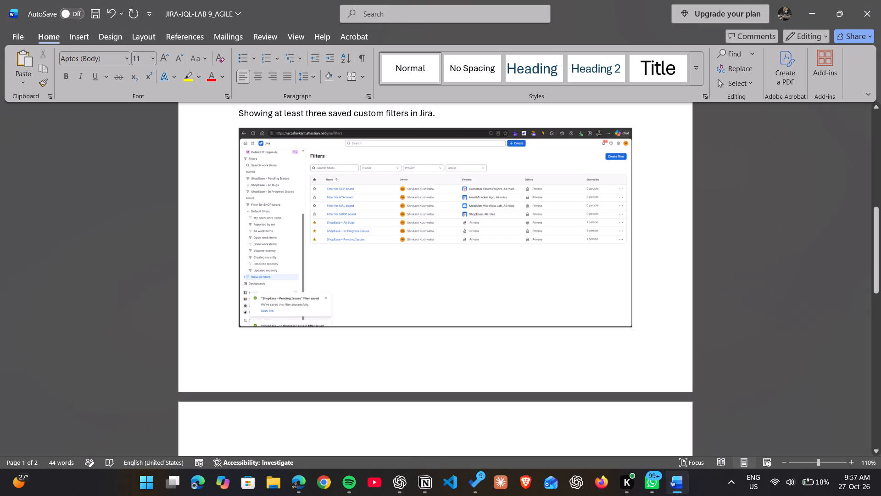
click(297, 489)
click(361, 8)
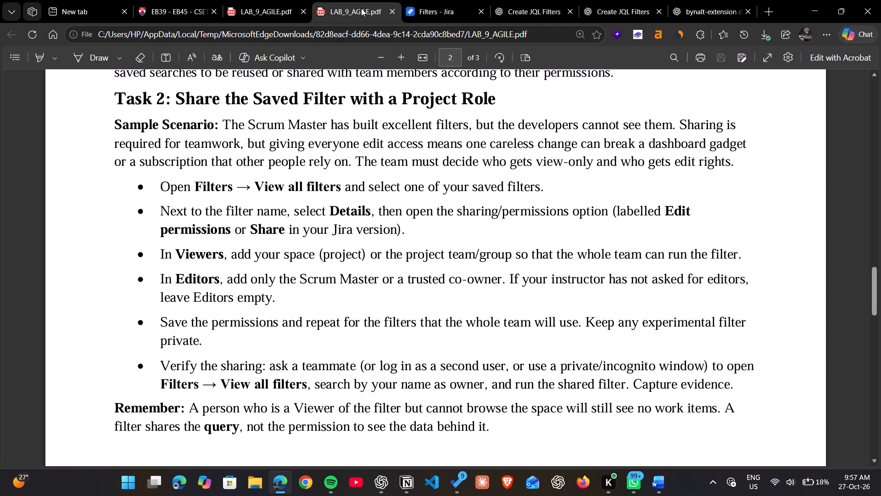
scroll(424, 315, down, 5)
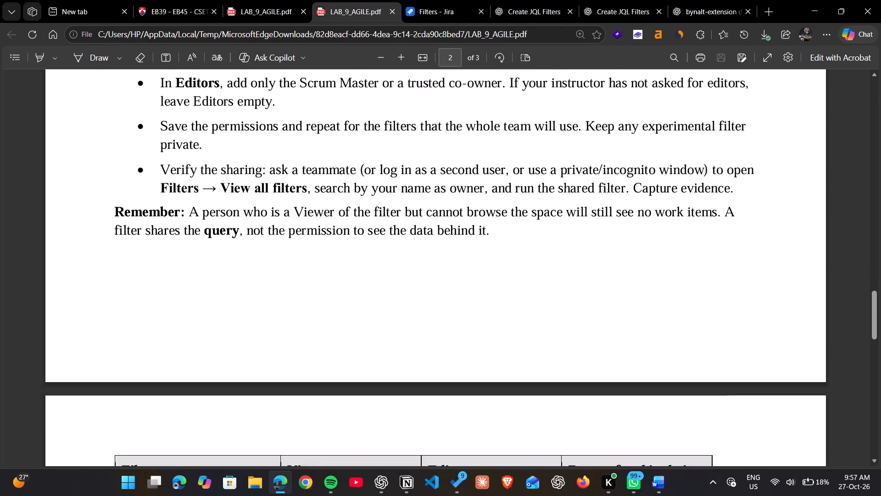
scroll(424, 315, down, 11)
scroll(424, 315, up, 1)
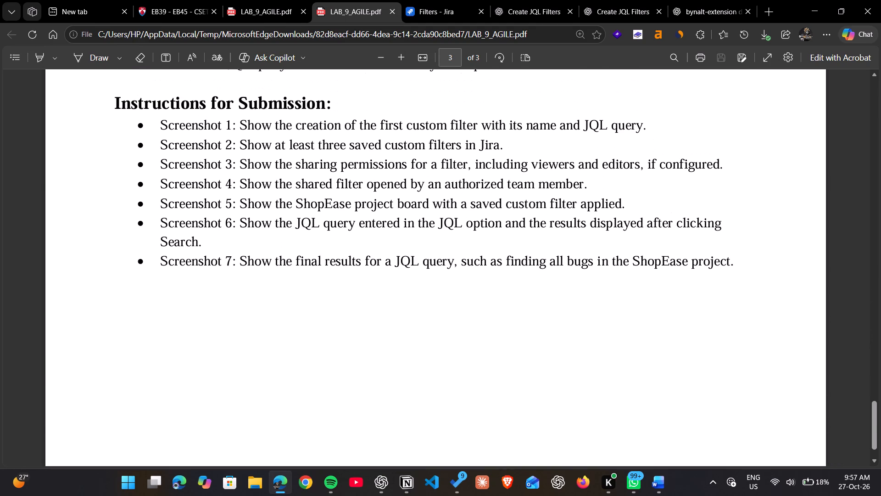
scroll(424, 315, up, 1)
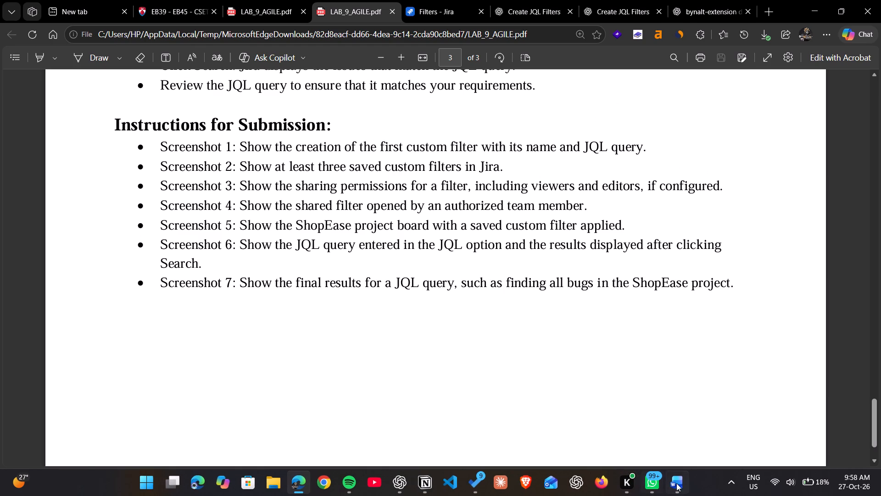
In Jira's filter list, edit ShopEase – Pending Issues and add the ShopEase space with all roles as a viewer.
click(440, 0)
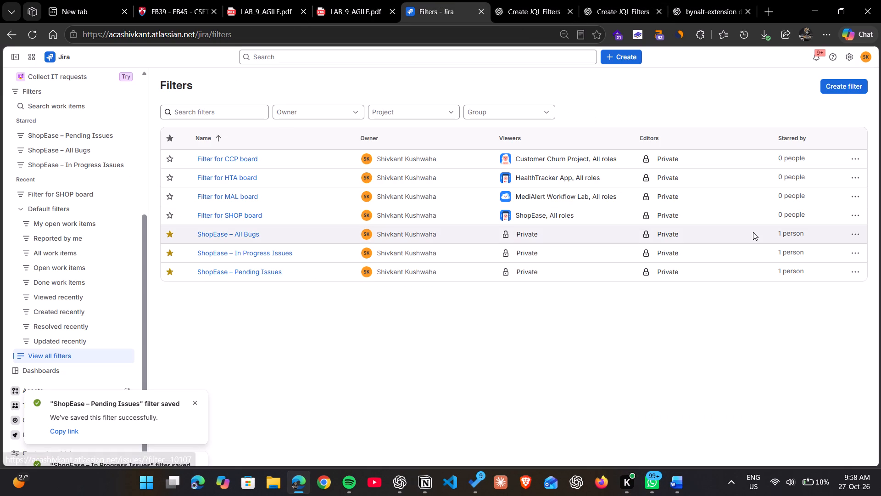
click(859, 271)
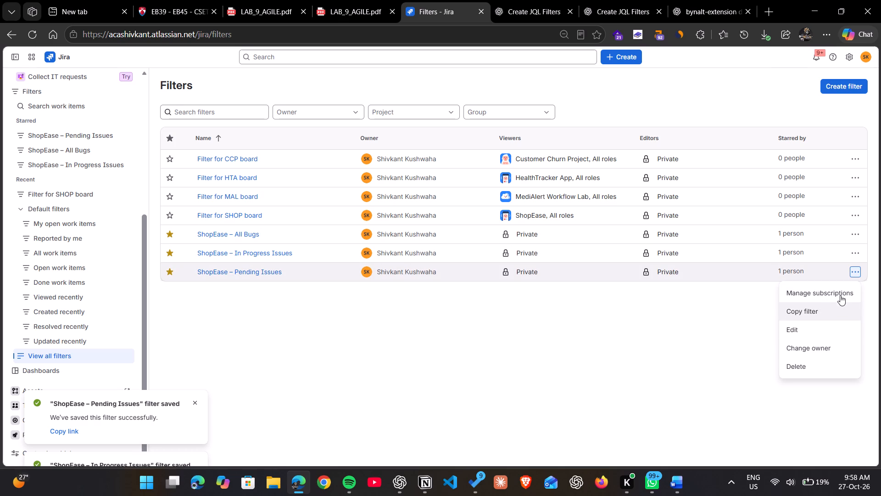
click(802, 327)
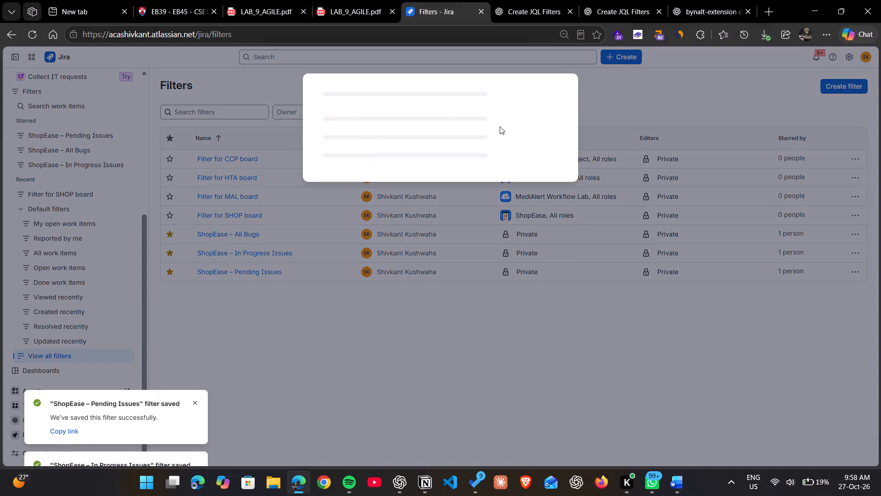
click(355, 215)
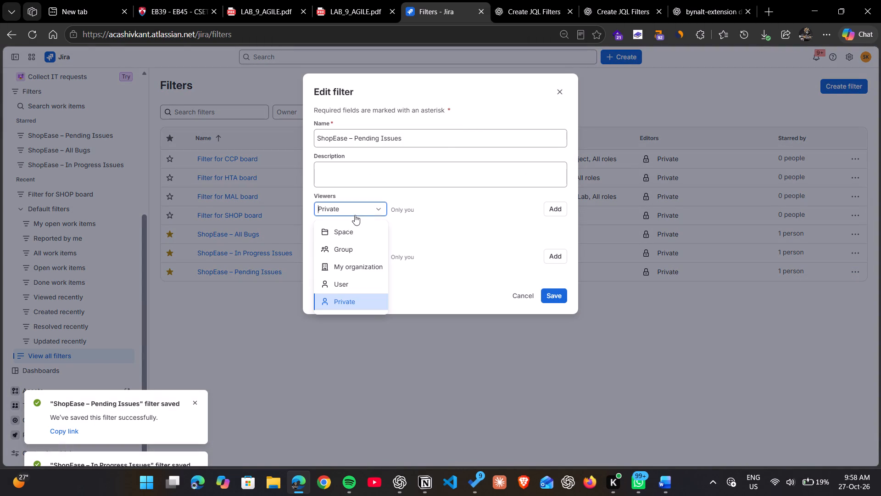
click(350, 230)
click(442, 206)
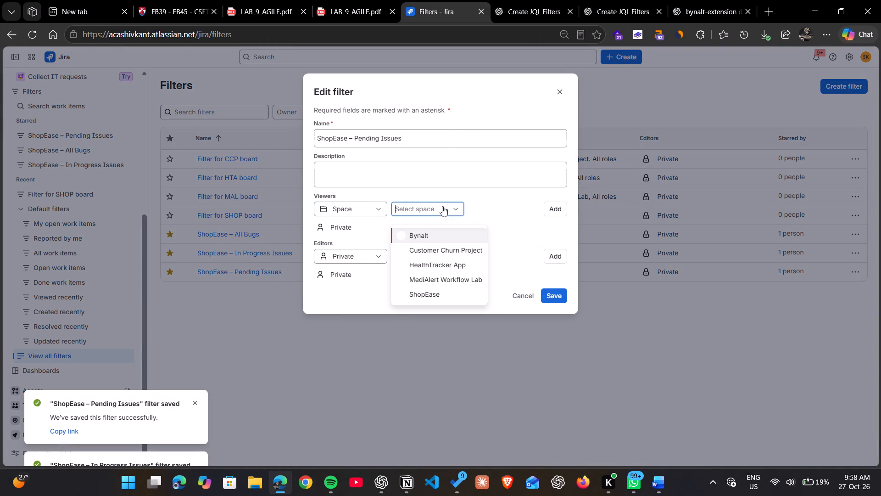
click(430, 289)
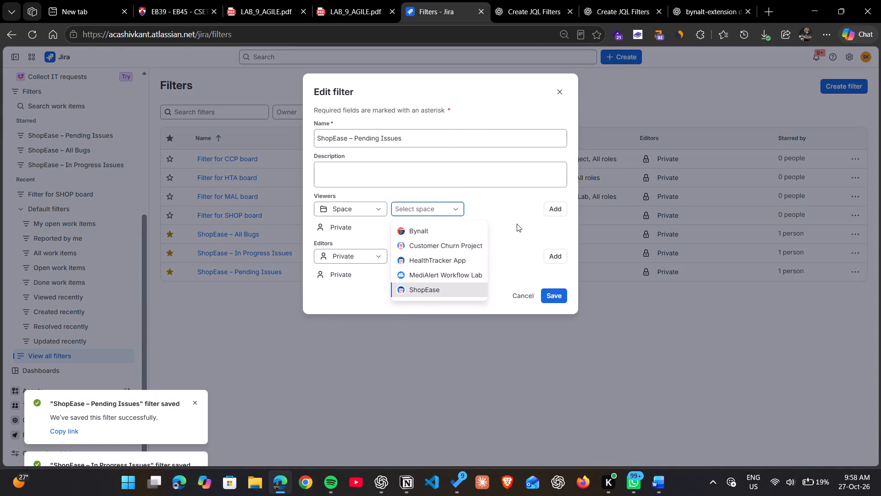
click(506, 215)
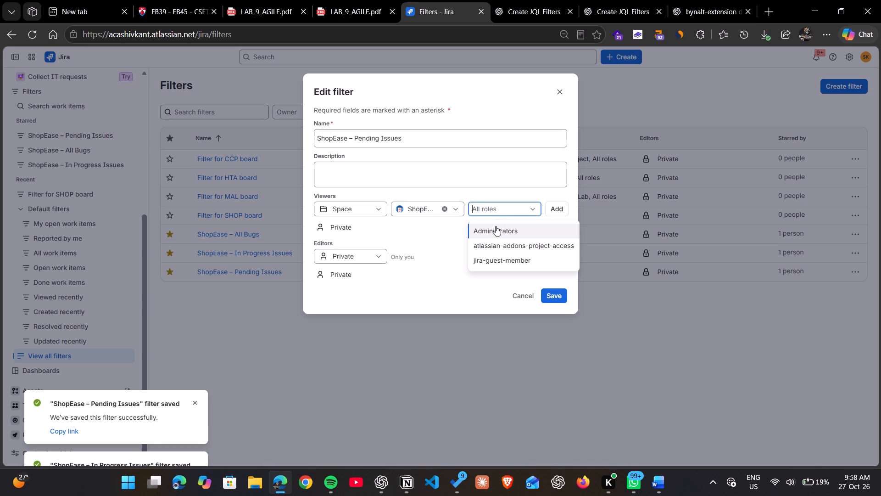
click(440, 224)
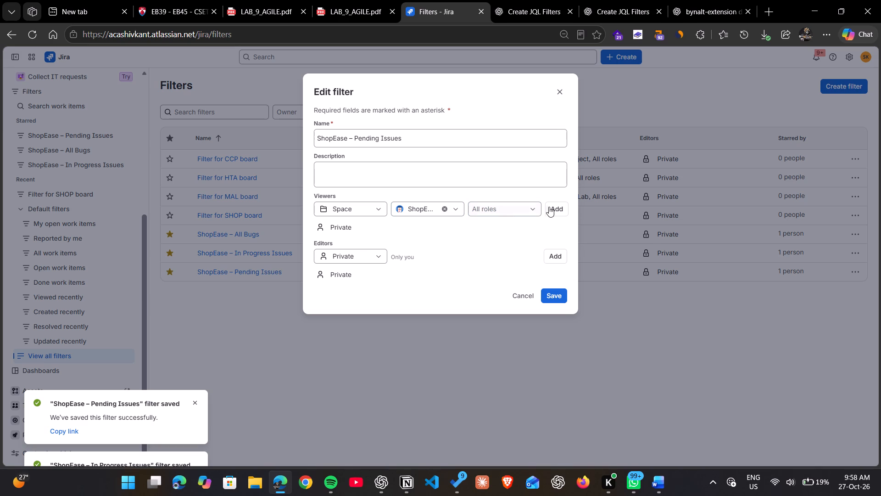
click(551, 208)
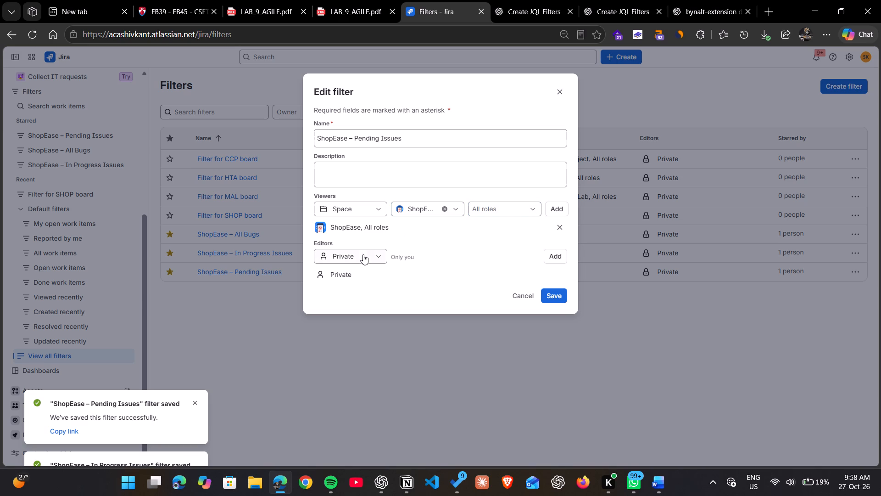
click(351, 272)
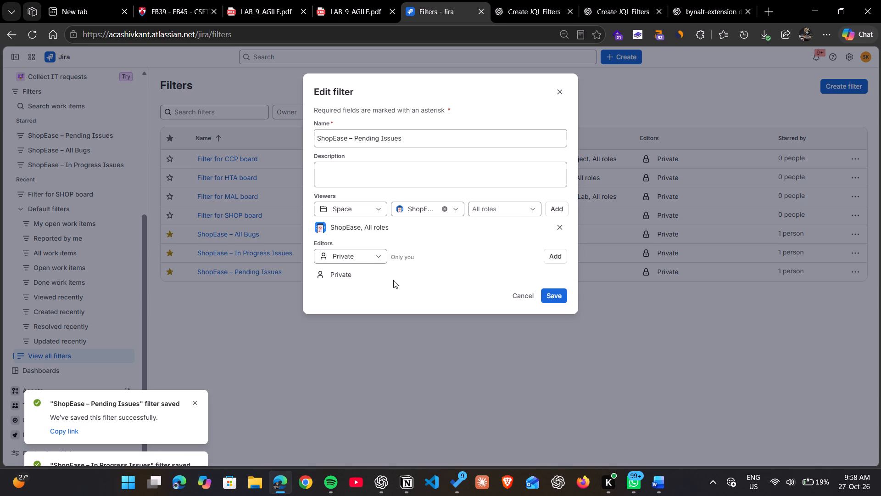
click(398, 281)
Capture the Jira page with the Edit filter dialog and paste it into the Word report below a short caption line.
key(Print)
drag(2, 23, 329, 146)
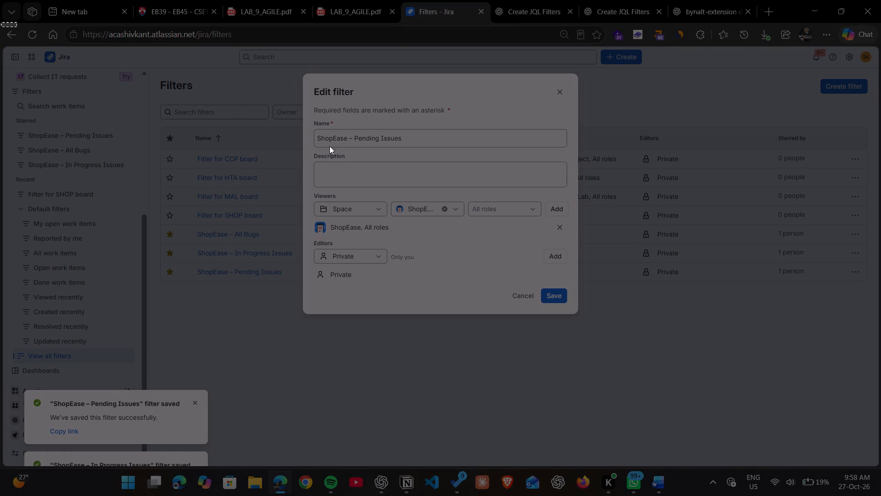
drag(329, 146, 880, 468)
key(ctrl+c)
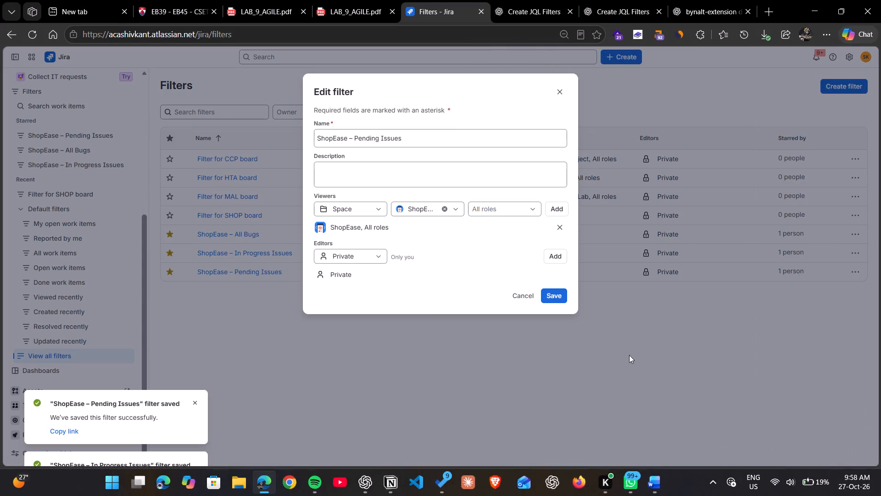
click(658, 484)
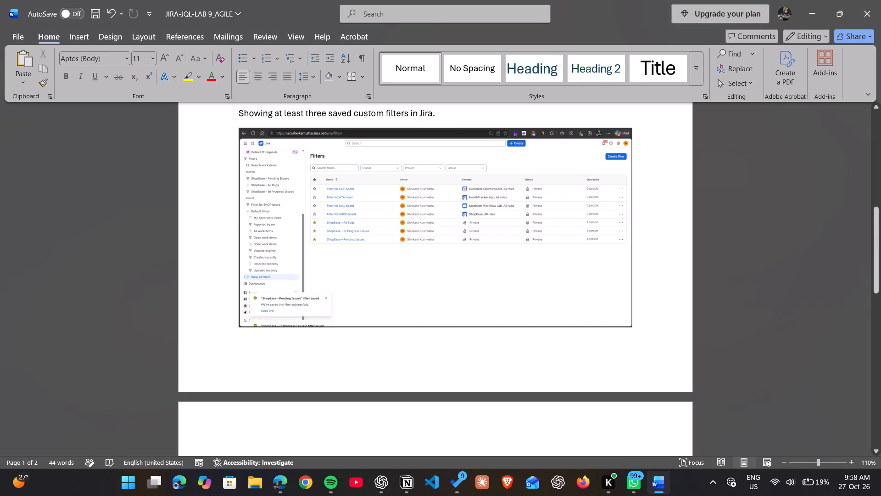
scroll(383, 396, down, 1)
text(sh)
key(Return)
key(ctrl+v)
Copy the Screenshot 3 description from the lab PDF and paste it over the placeholder caption above the sharing permissions screenshot in Word.
key(alt+Tab)
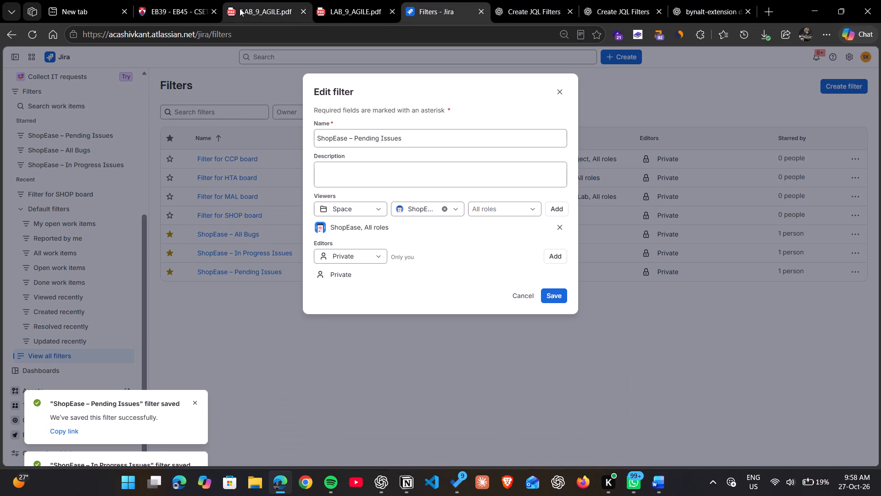
click(311, 0)
click(352, 0)
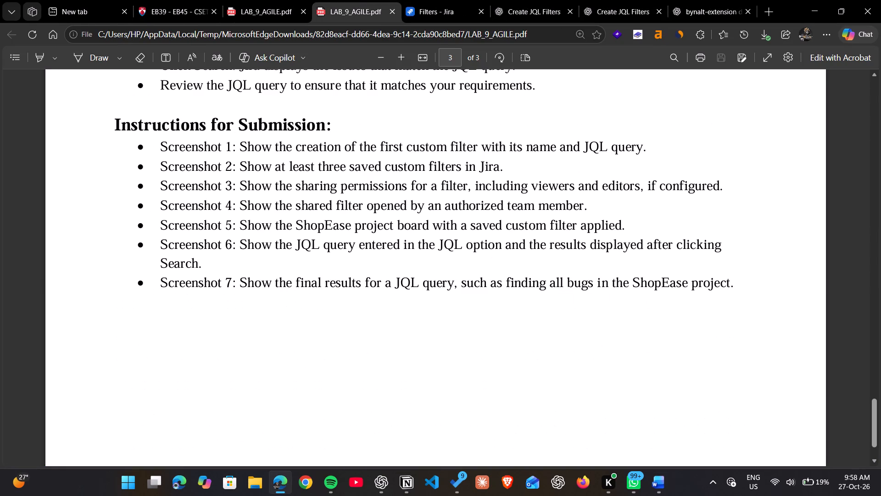
drag(240, 186, 723, 189)
key(ctrl+c)
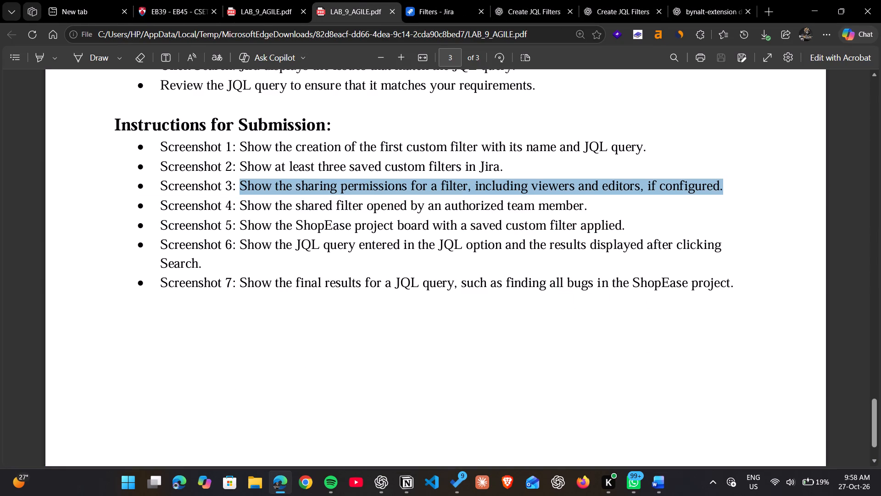
key(alt+Tab)
key(alt+Tab)
key(alt+Tab)
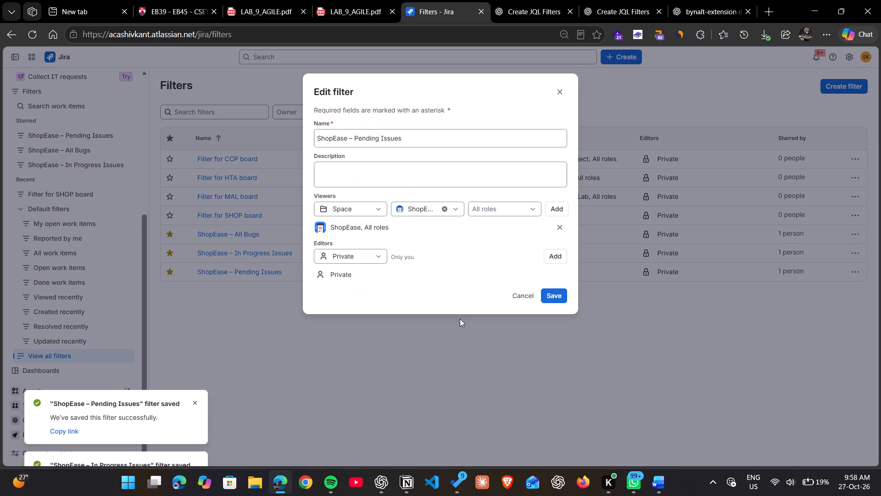
click(658, 495)
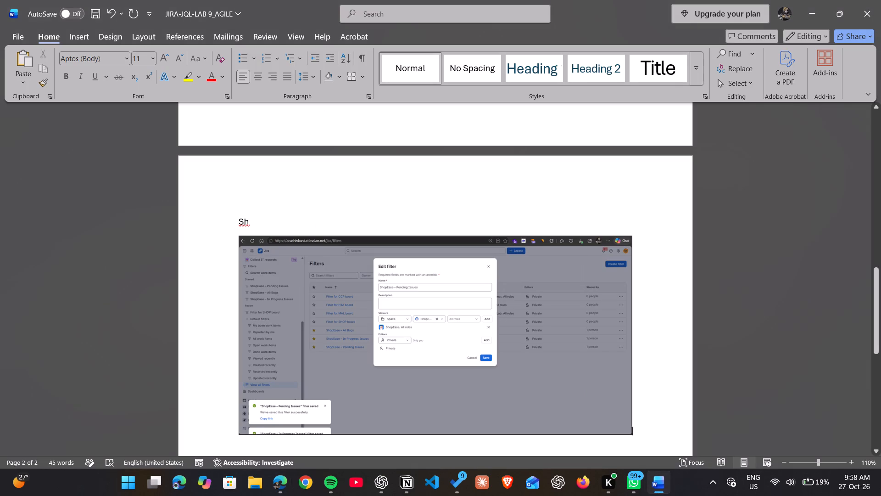
drag(307, 227, 242, 225)
key(BackSpace)
key(BackSpace)
key(ctrl+v)
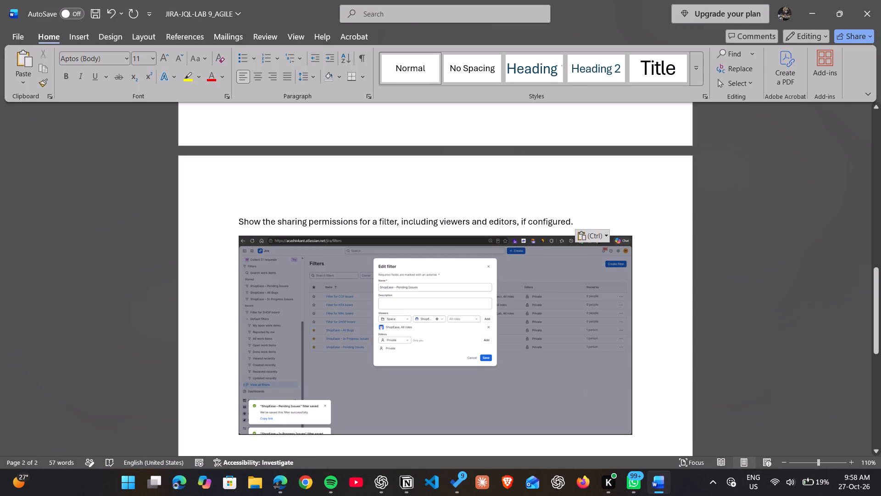
Reword the caption to "Showing the sharing permissions for a filter, including viewers and editors.".
click(261, 221)
text(ing)
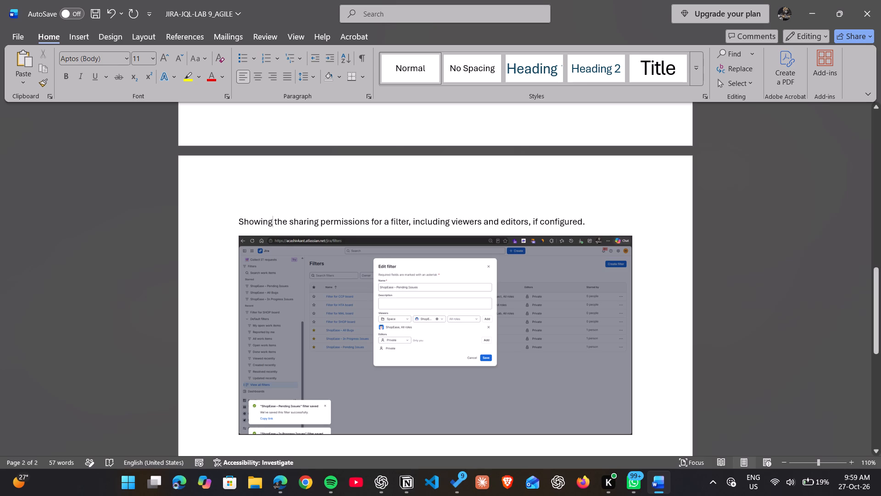
drag(528, 222, 583, 220)
key(BackSpace)
key(Right)
Add the line "Viewers is configured." between the caption and the sharing permissions screenshot.
key(Return)
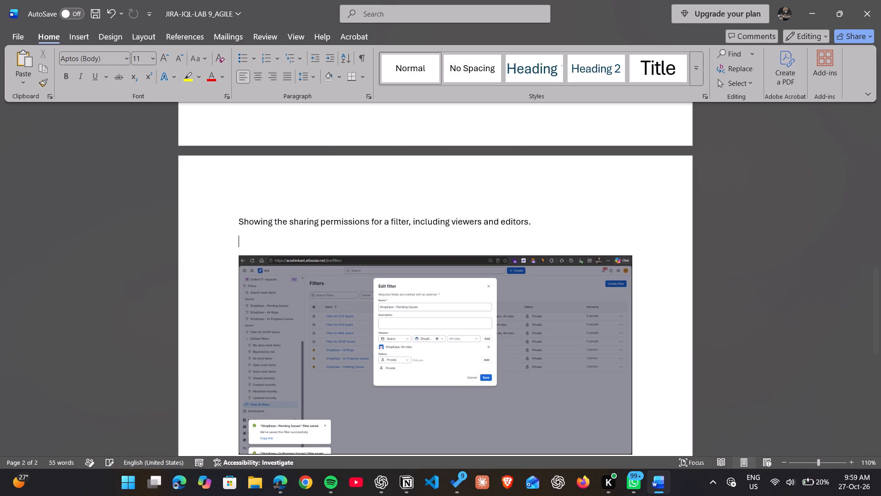
text(Viewers is cofnigured)
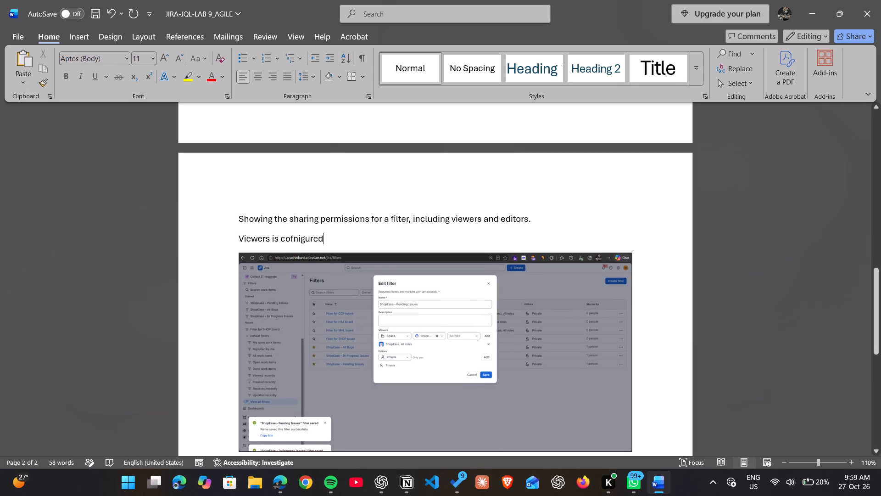
double_click(307, 237)
key(c)
text(onfigured)
key(Left)
key(Left)
key(Left)
key(Left)
key(Left)
key(Left)
key(Left)
key(Left)
key(Left)
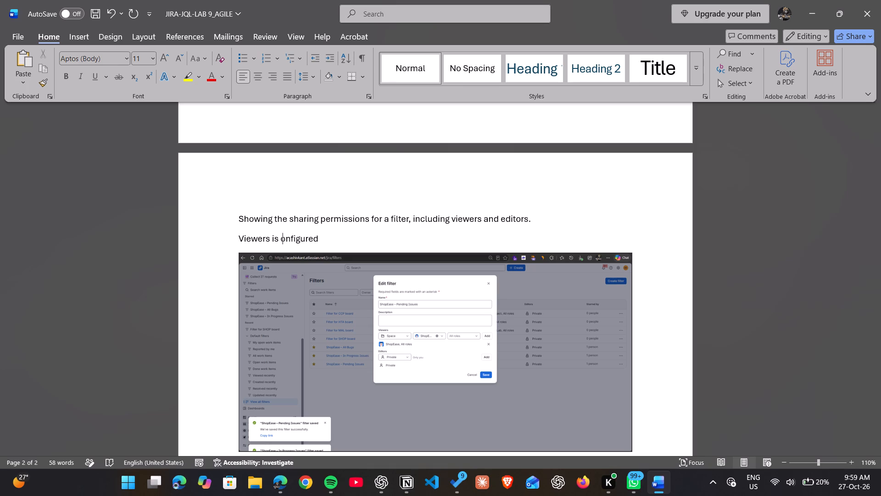
key(c)
click(346, 241)
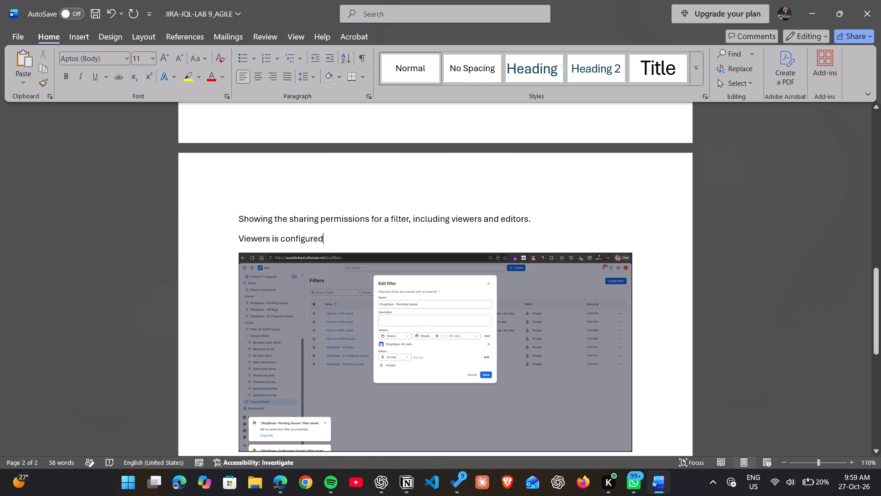
key(period)
Add two new paragraphs after the sharing permissions screenshot in the report.
scroll(346, 241, down, 1)
click(655, 299)
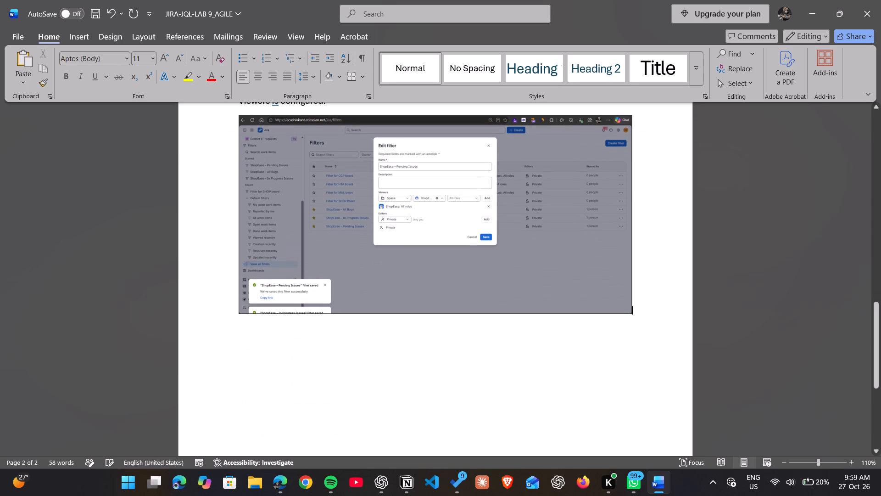
key(Return)
key(Return)
Switch to the lab PDF in Edge and read the Screenshot 4 requirement in the Instructions for Submission.
key(alt+Tab)
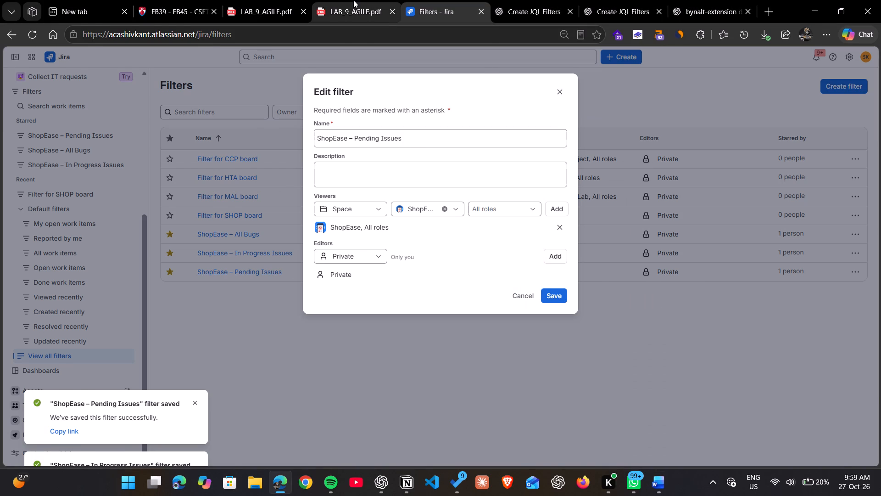
click(353, 0)
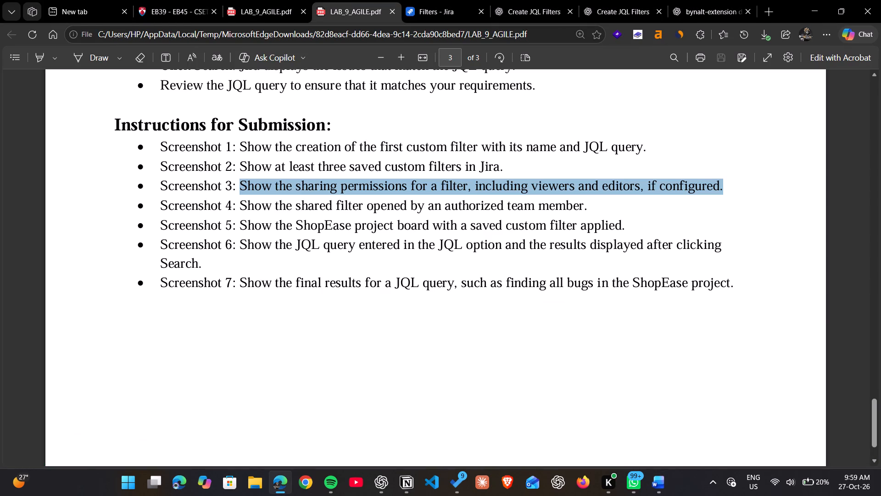
drag(242, 207, 329, 210)
click(260, 280)
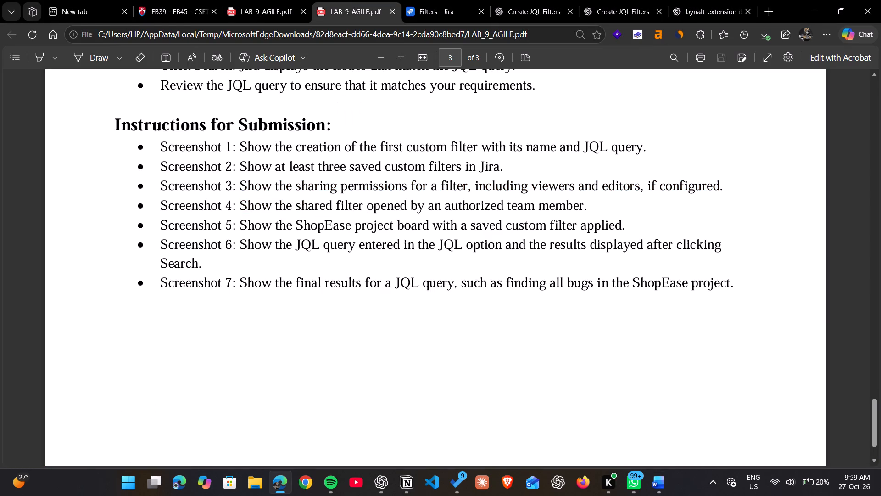
Return to Jira, close the Edit filter dialog without saving and reload the Filters page.
click(455, 0)
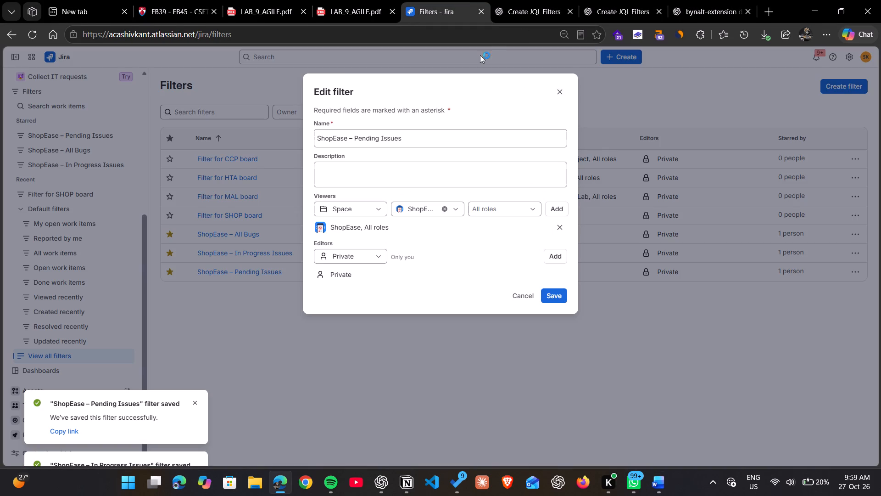
click(561, 92)
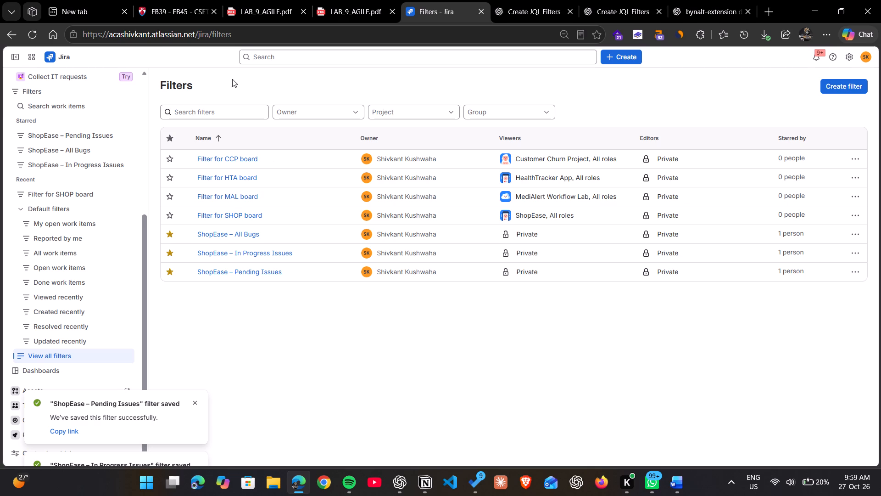
click(34, 41)
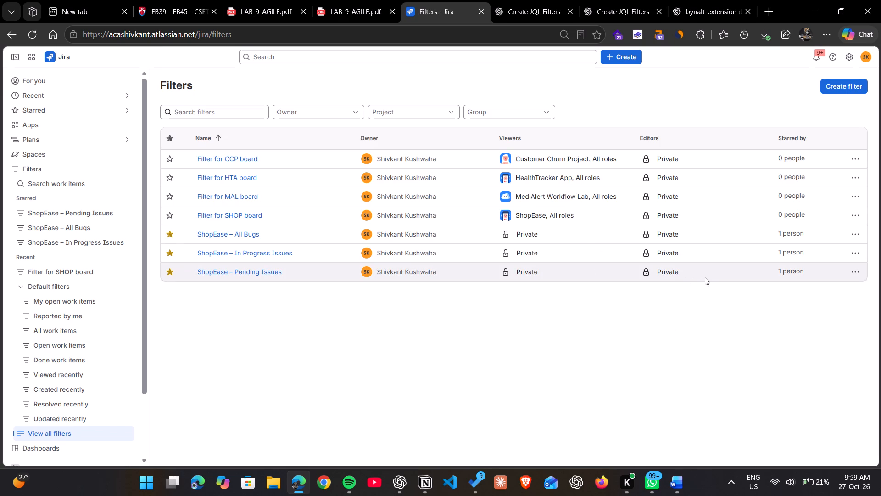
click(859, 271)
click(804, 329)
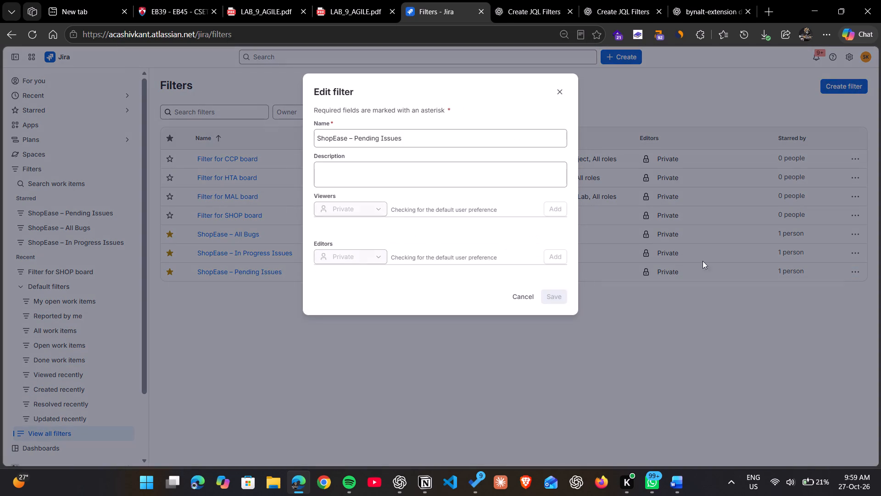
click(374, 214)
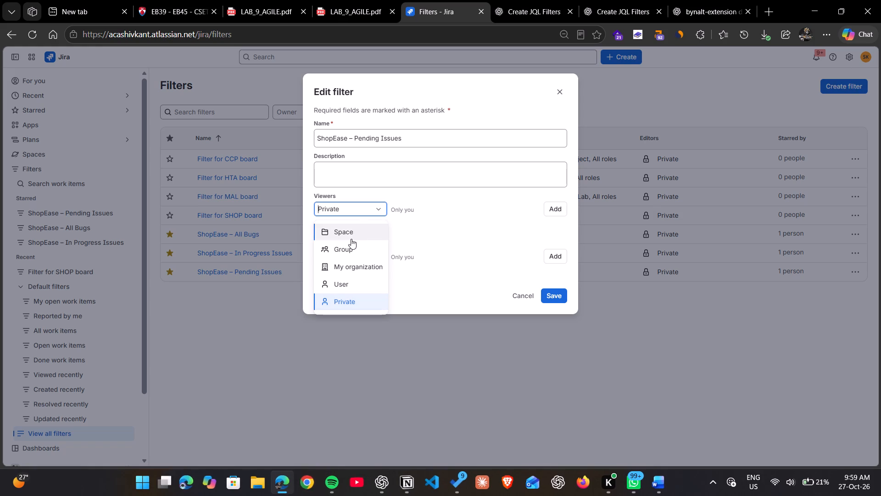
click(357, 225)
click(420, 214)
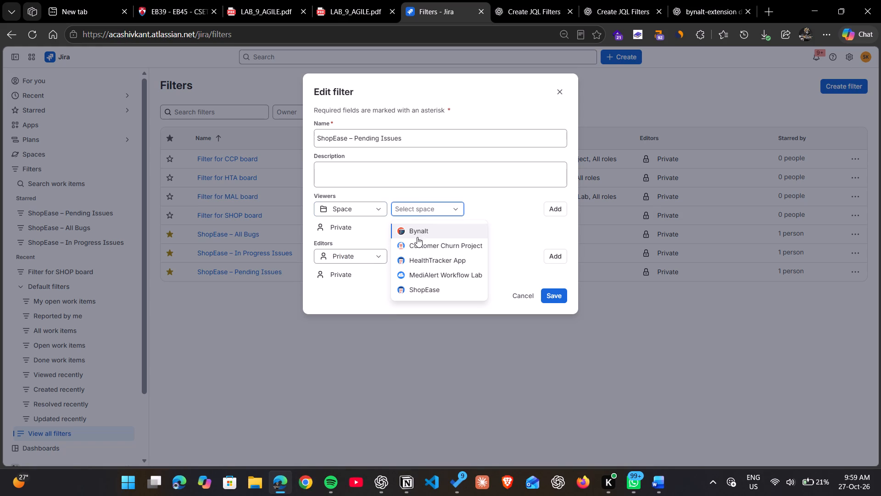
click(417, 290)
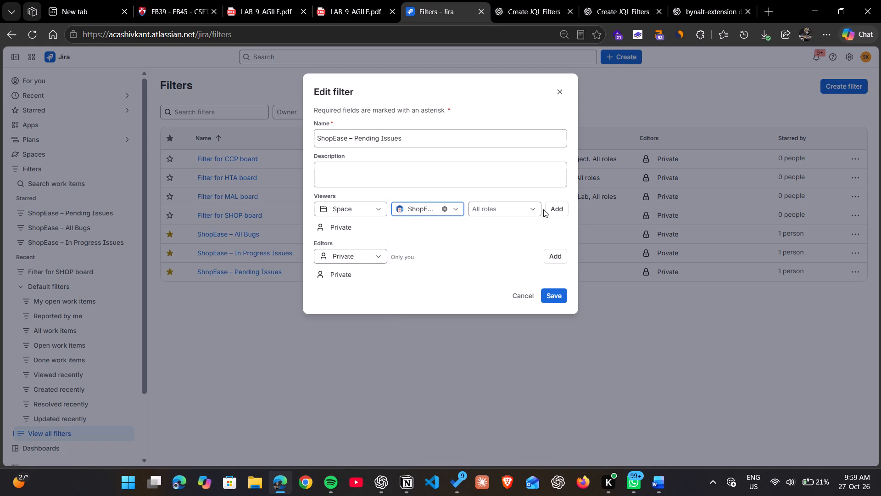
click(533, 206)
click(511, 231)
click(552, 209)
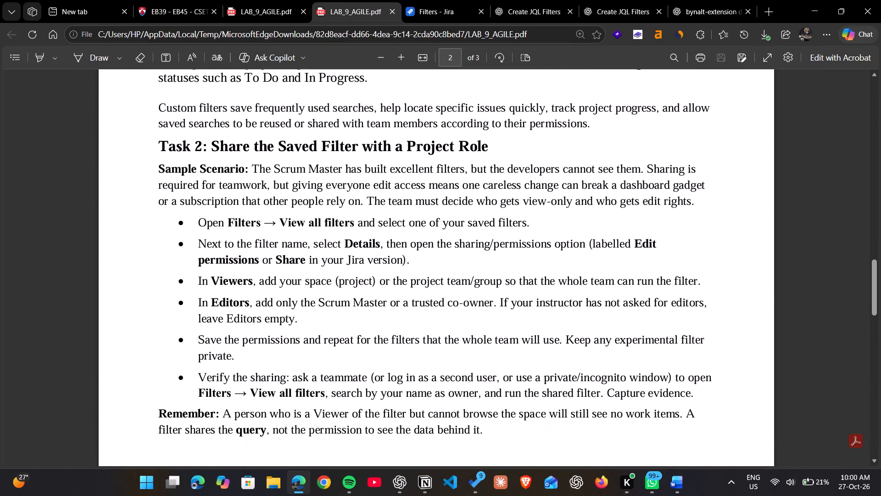
Check the Task 2 instructions for sharing the saved filter in the lab PDF and return to the Jira Filters page.
scroll(367, 172, up, 1)
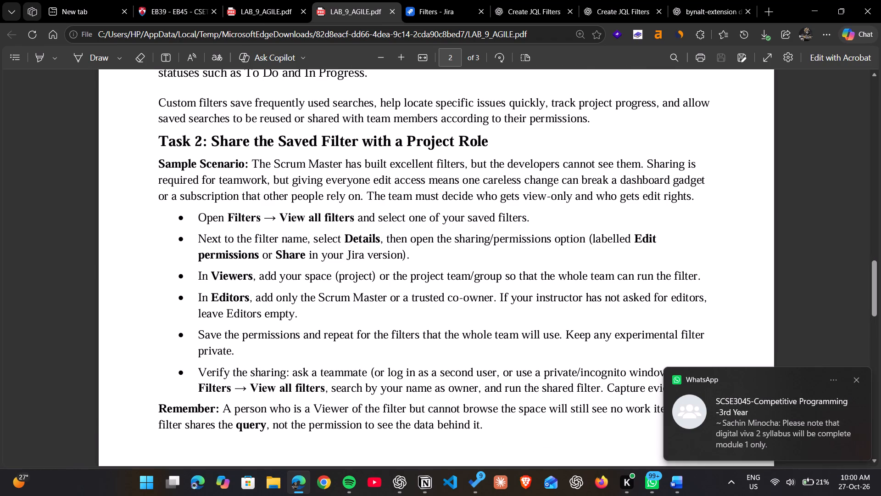
click(440, 0)
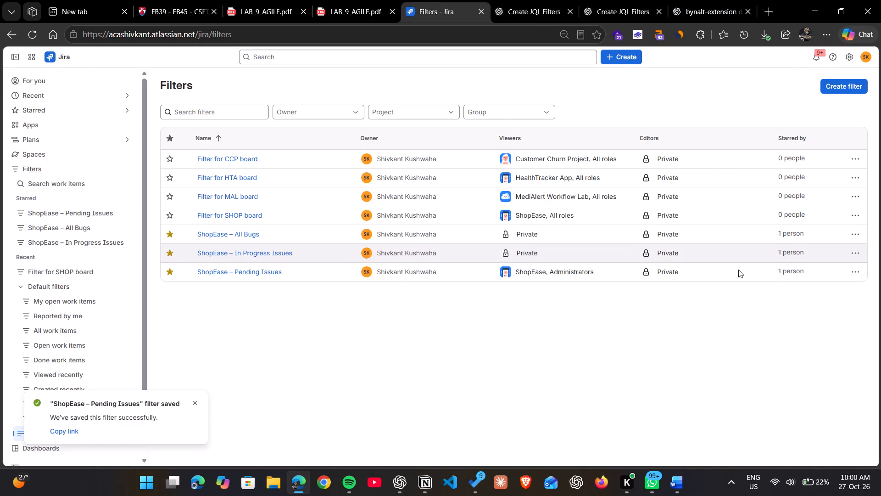
Reopen the ShopEase – Pending Issues filter for editing and remove its ShopEase, Administrators viewer entry.
click(854, 272)
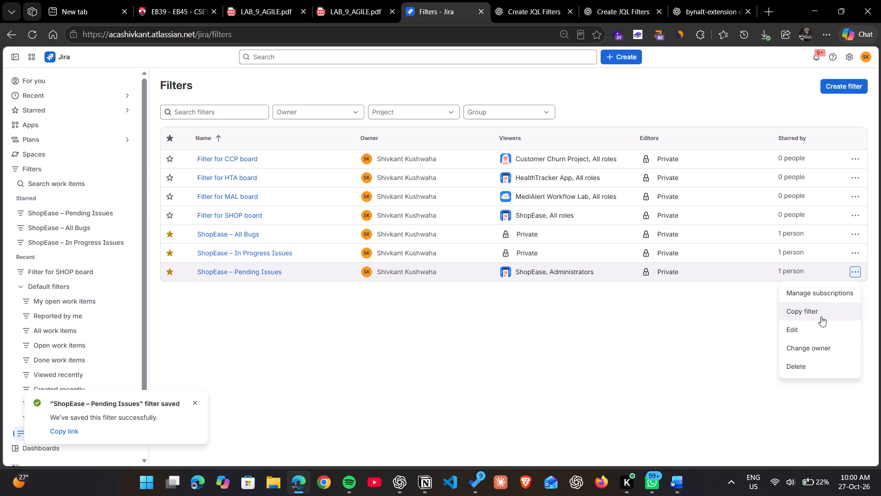
click(805, 325)
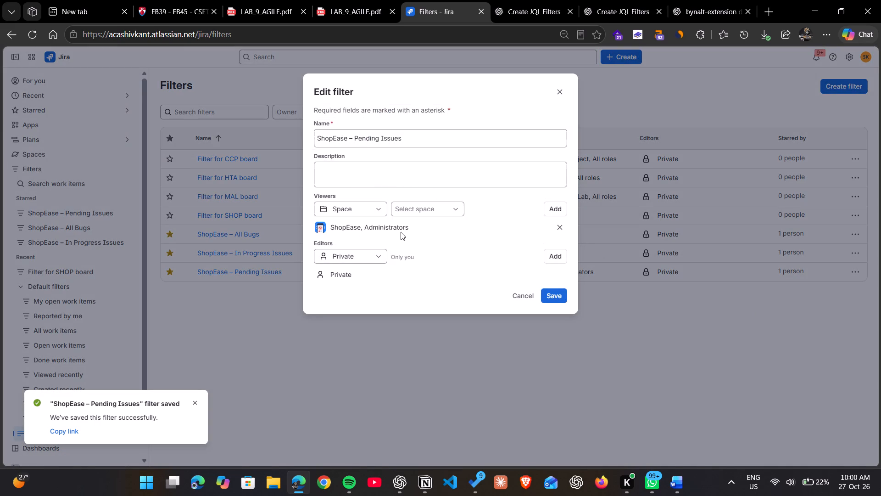
click(396, 228)
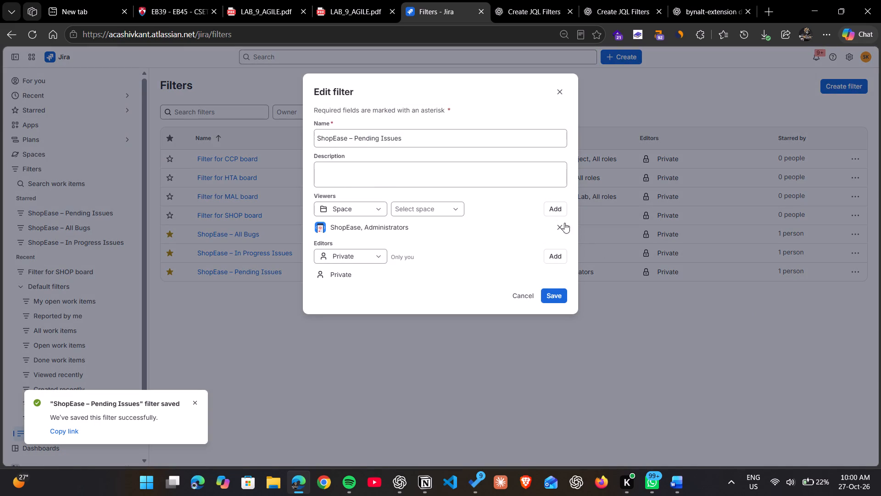
click(560, 223)
Add the ShopEase space with all roles as viewers of the ShopEase – Pending Issues filter and save it.
click(363, 212)
click(354, 241)
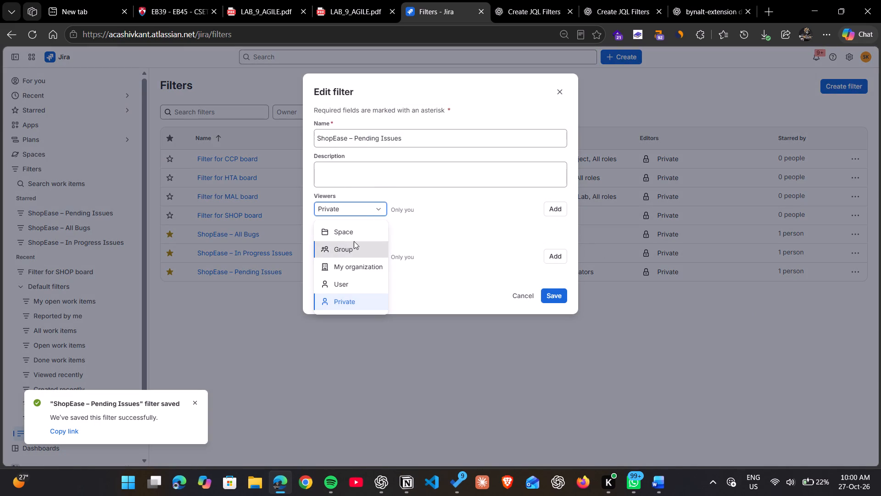
click(370, 201)
click(362, 209)
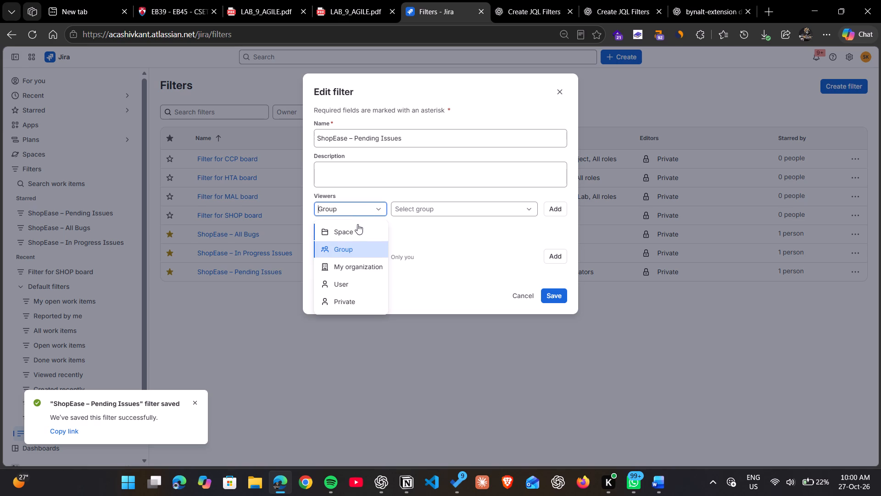
click(352, 229)
click(428, 205)
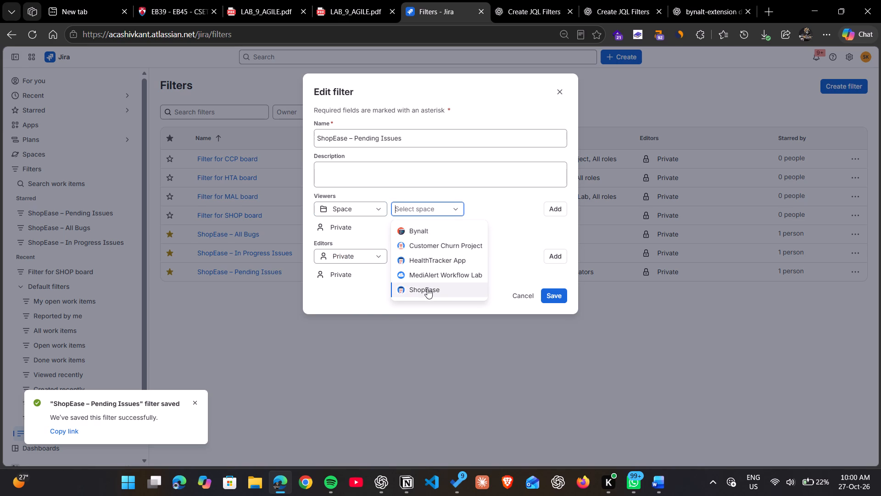
click(427, 288)
click(479, 208)
click(479, 208)
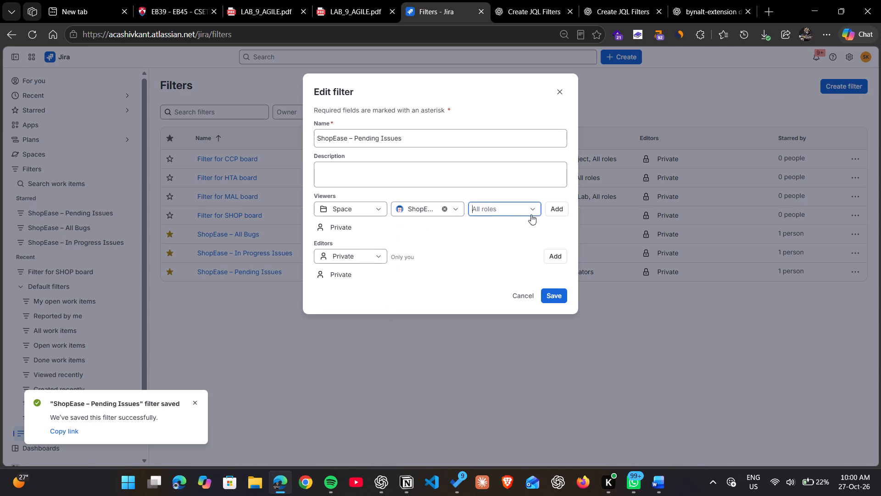
click(561, 208)
click(542, 296)
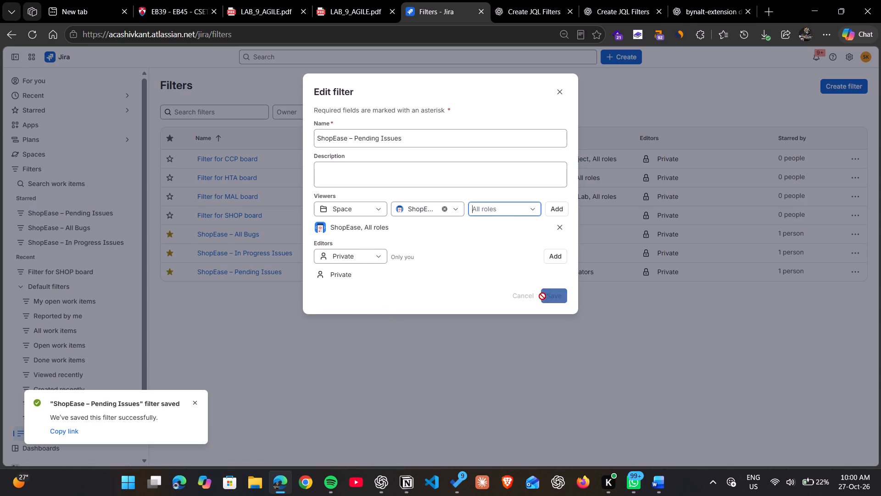
scroll(542, 296, down, 1)
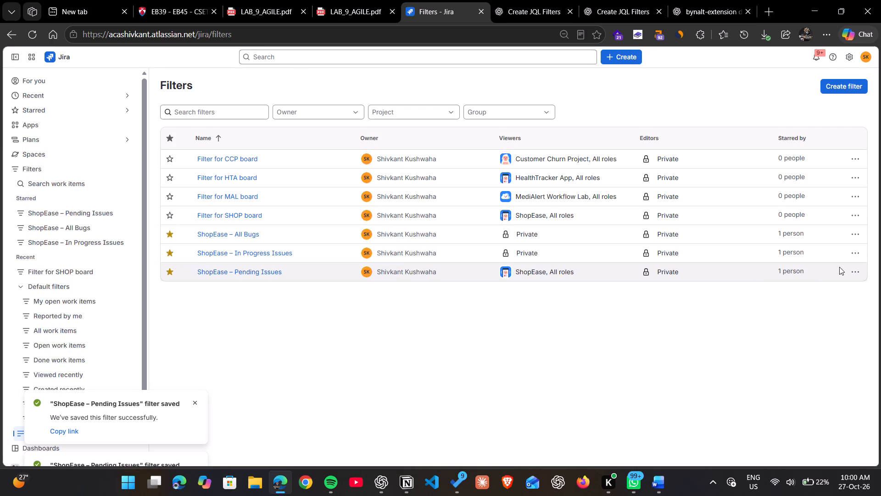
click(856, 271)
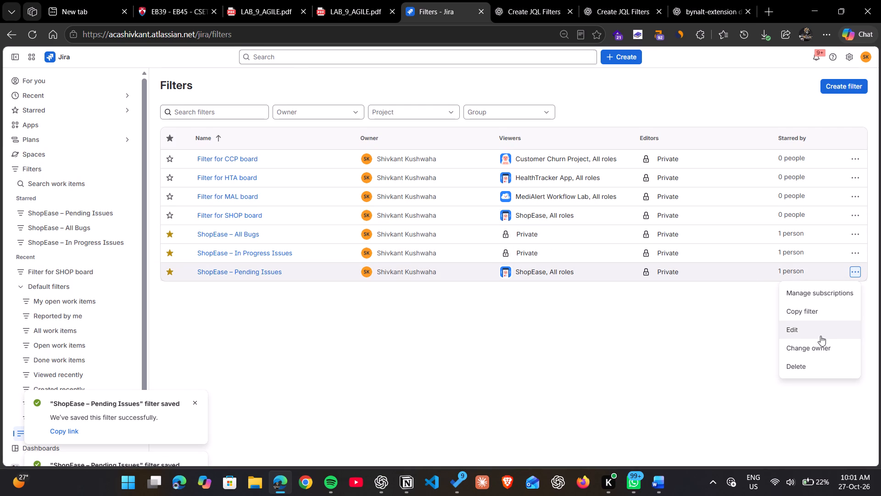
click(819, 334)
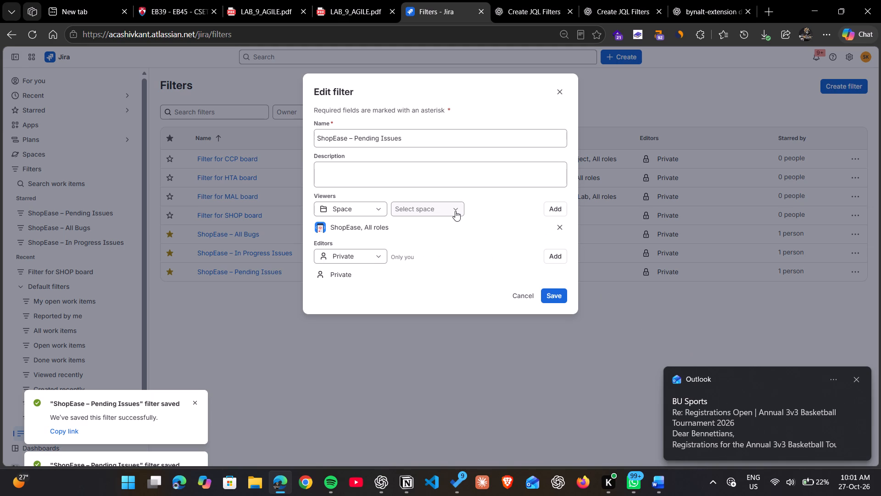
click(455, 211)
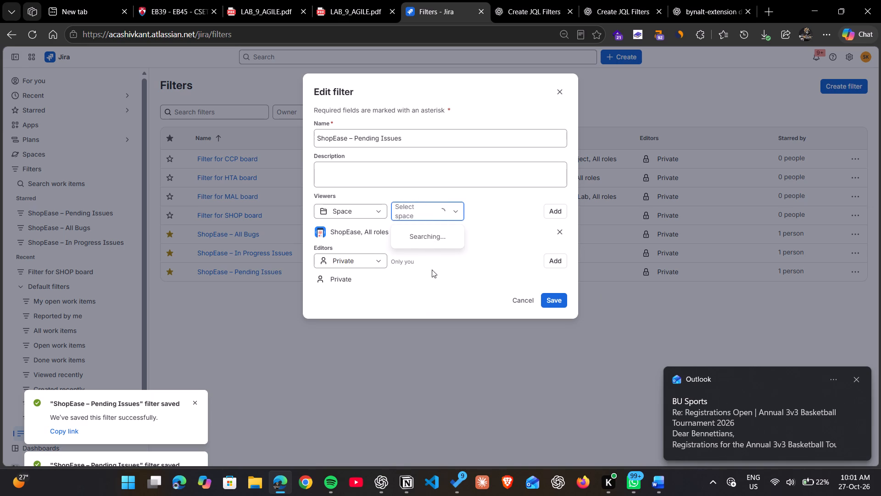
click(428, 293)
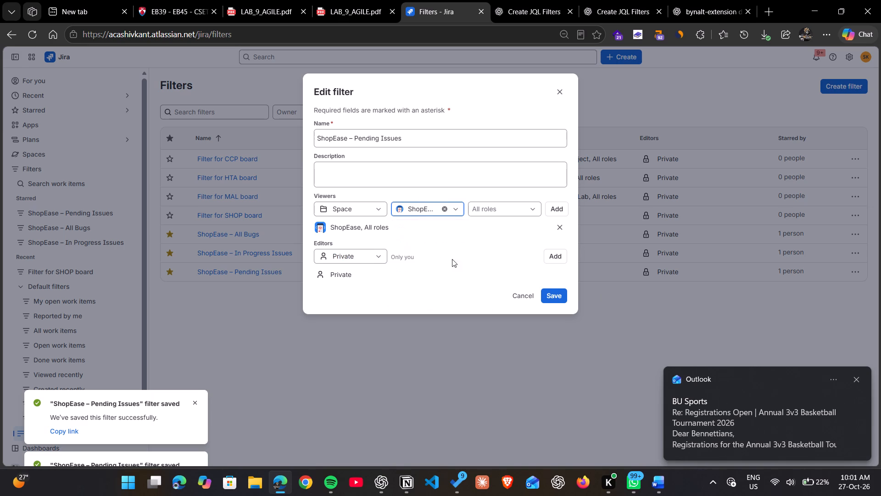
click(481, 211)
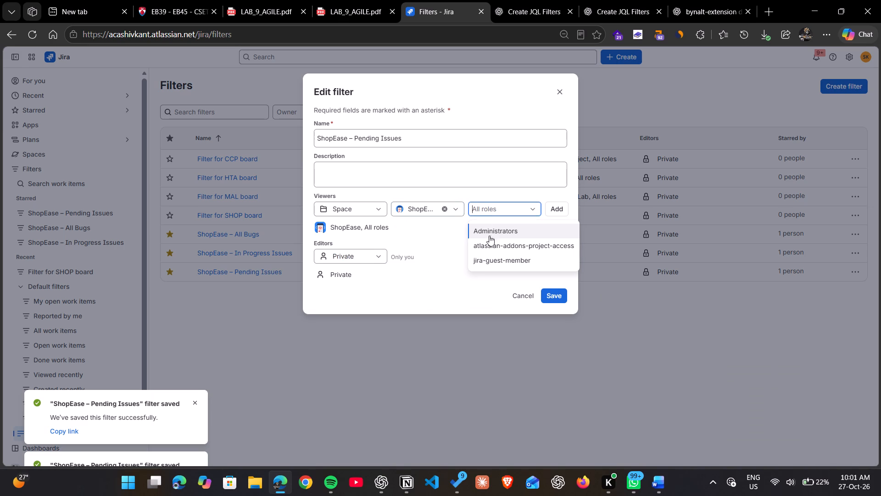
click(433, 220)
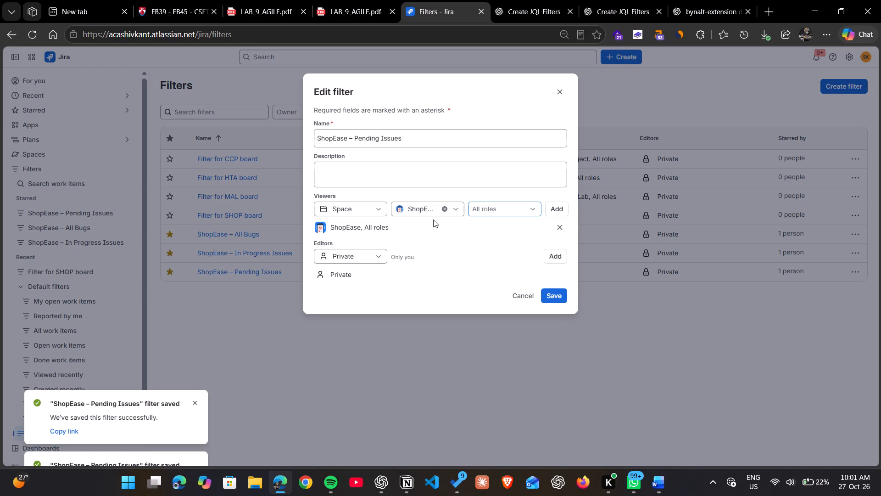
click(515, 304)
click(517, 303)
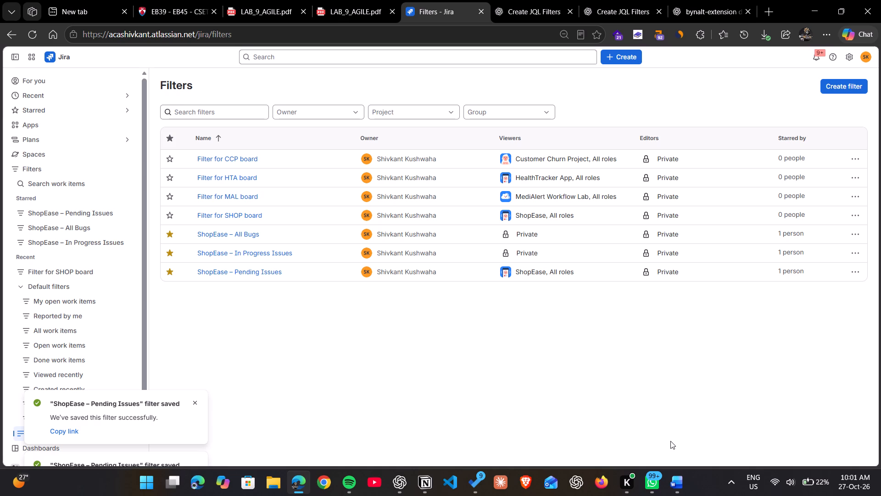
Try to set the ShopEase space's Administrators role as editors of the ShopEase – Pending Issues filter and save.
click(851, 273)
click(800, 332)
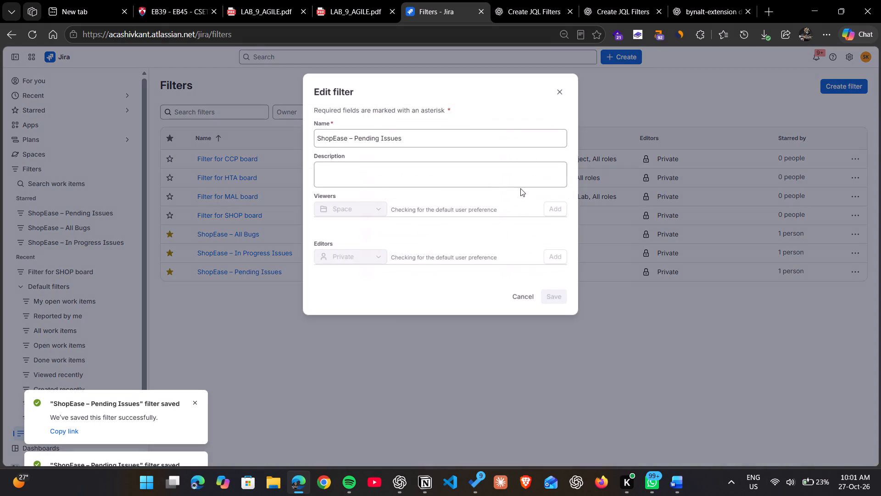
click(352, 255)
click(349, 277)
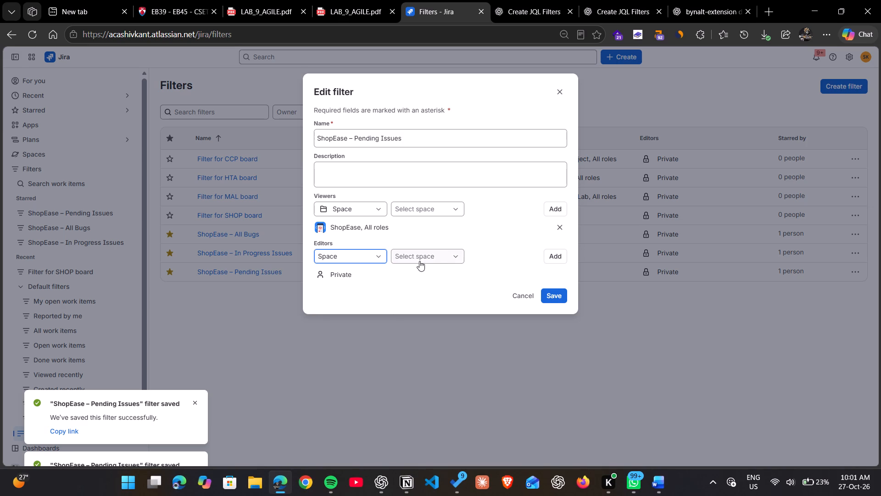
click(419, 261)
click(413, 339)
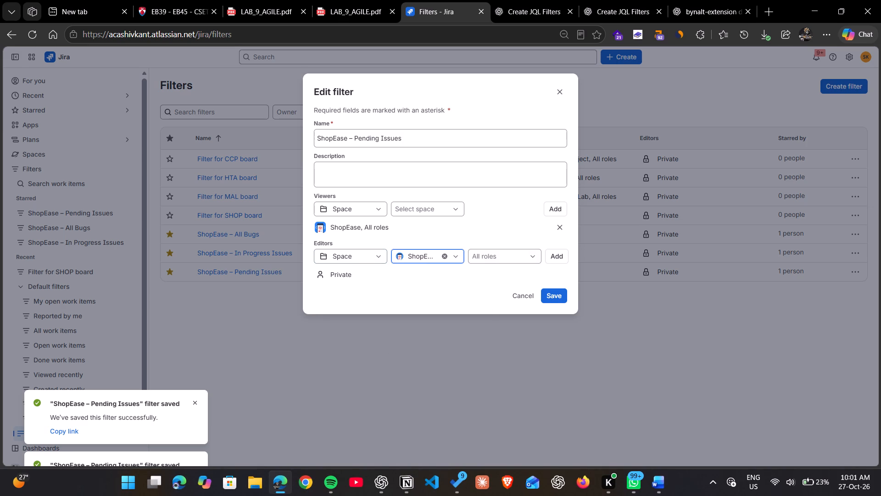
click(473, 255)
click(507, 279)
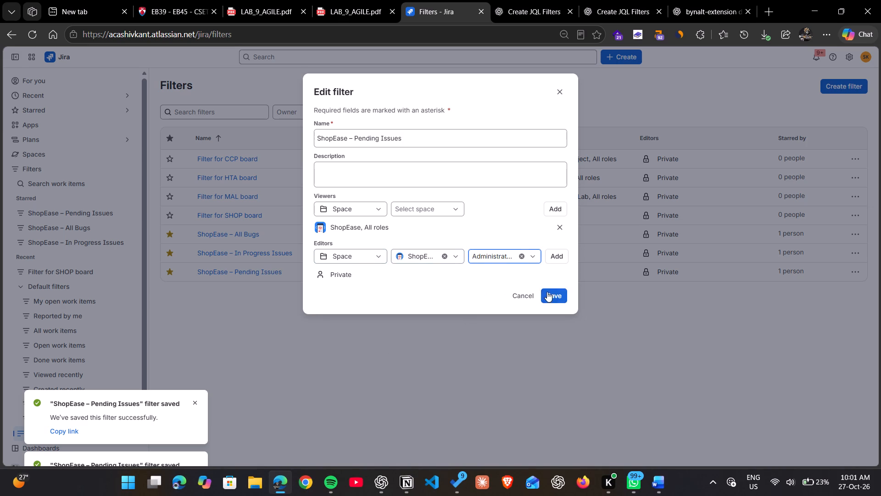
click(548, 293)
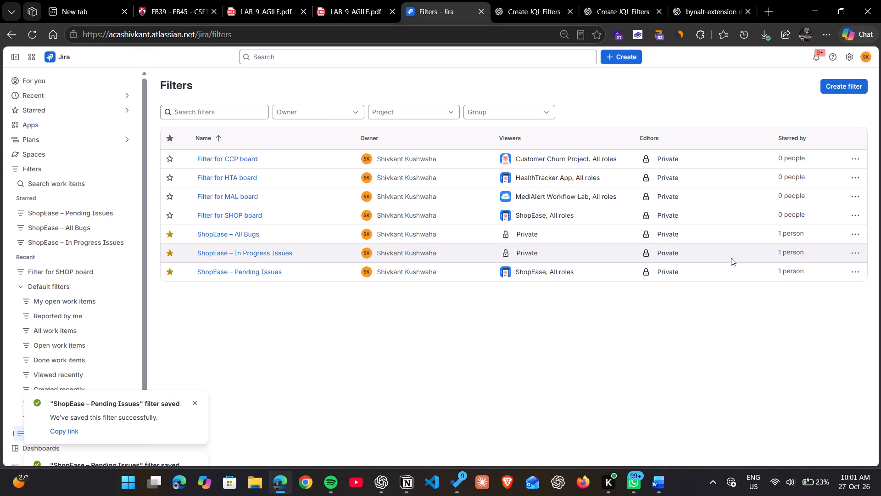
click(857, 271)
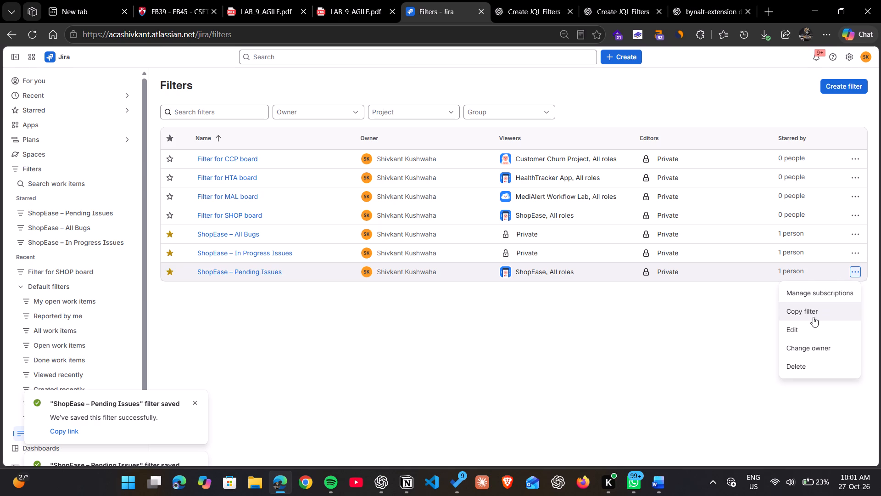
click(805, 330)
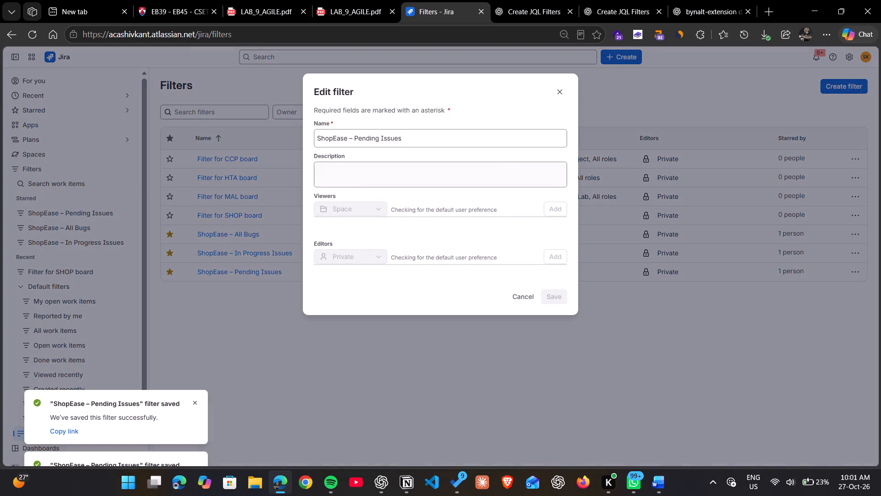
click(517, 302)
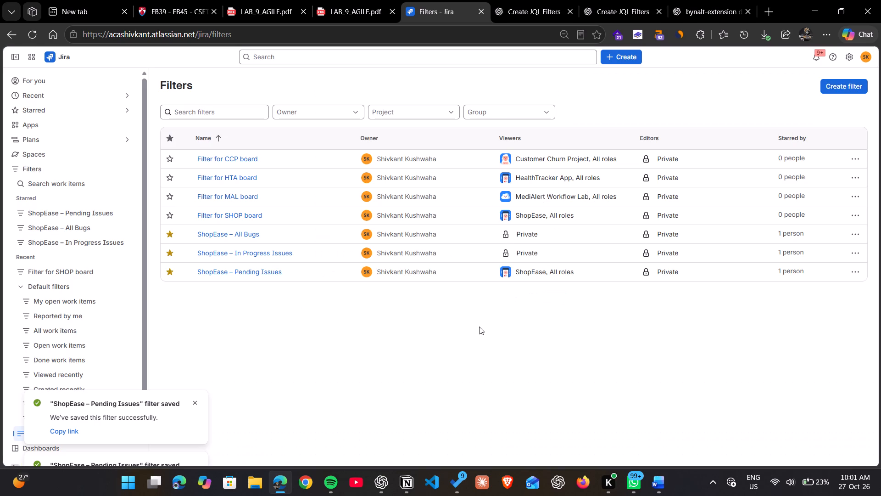
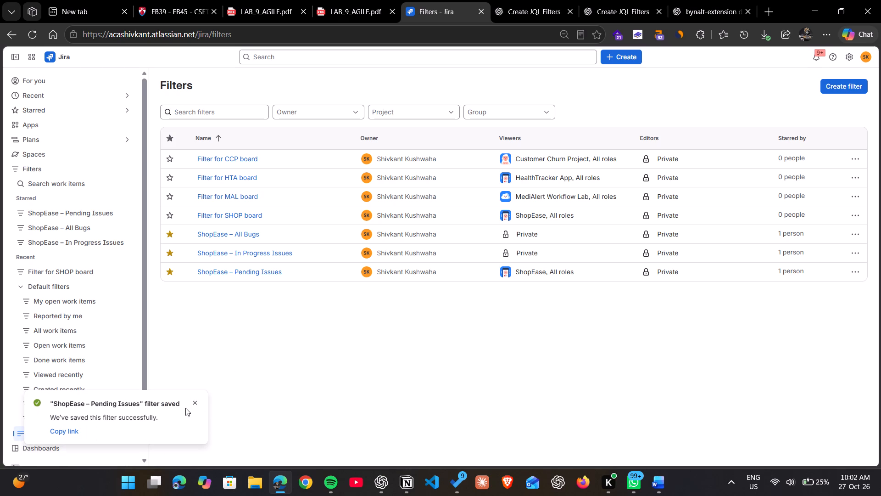
click(193, 406)
Review the Task 2 sharing and verification instructions in LAB_9_AGILE.pdf against the viewers and editors in Jira's filter list.
click(318, 0)
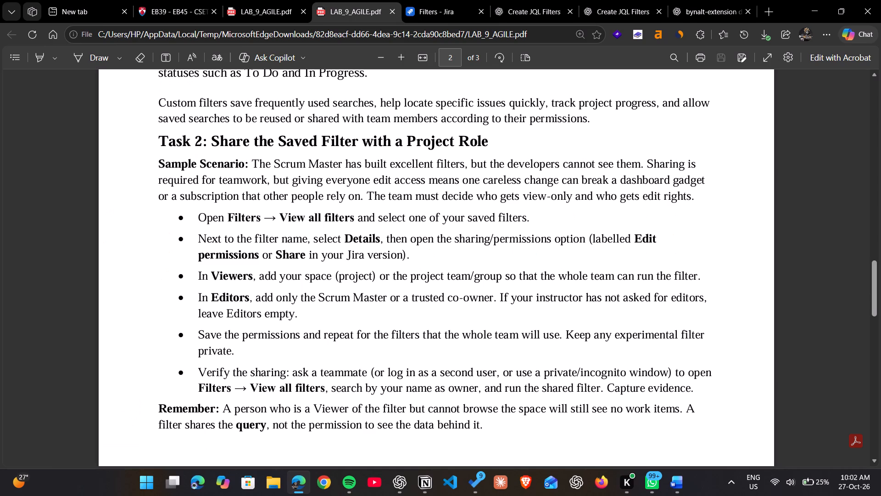
scroll(344, 192, up, 3)
scroll(344, 192, down, 1)
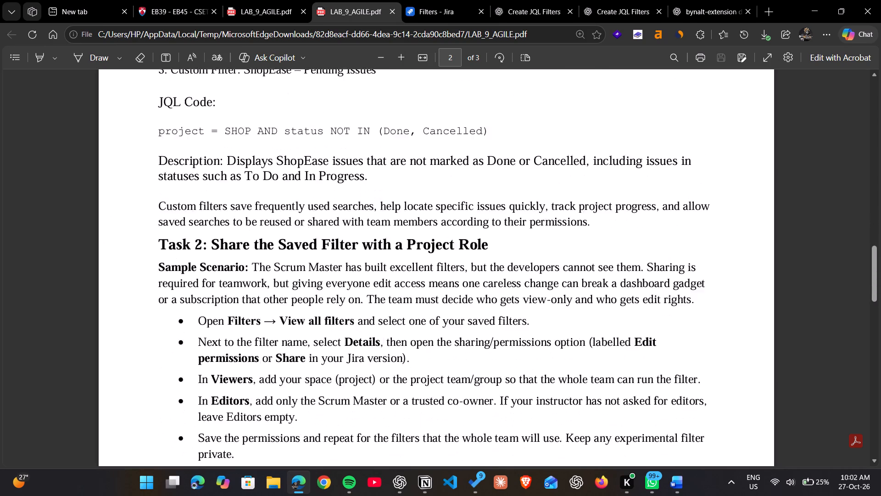
scroll(344, 192, down, 2)
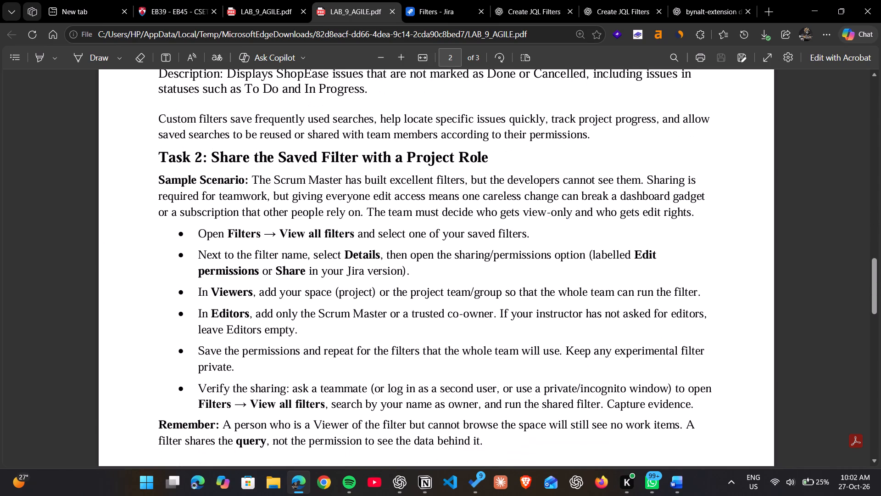
scroll(344, 192, down, 2)
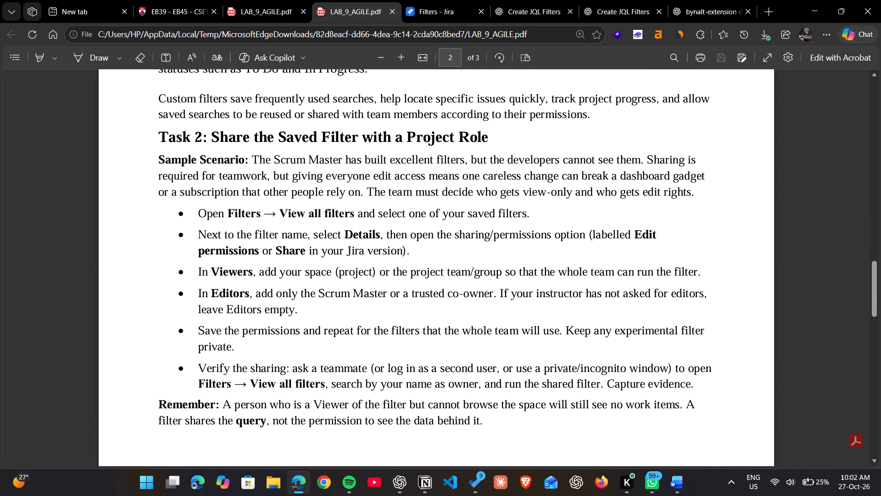
scroll(344, 192, down, 1)
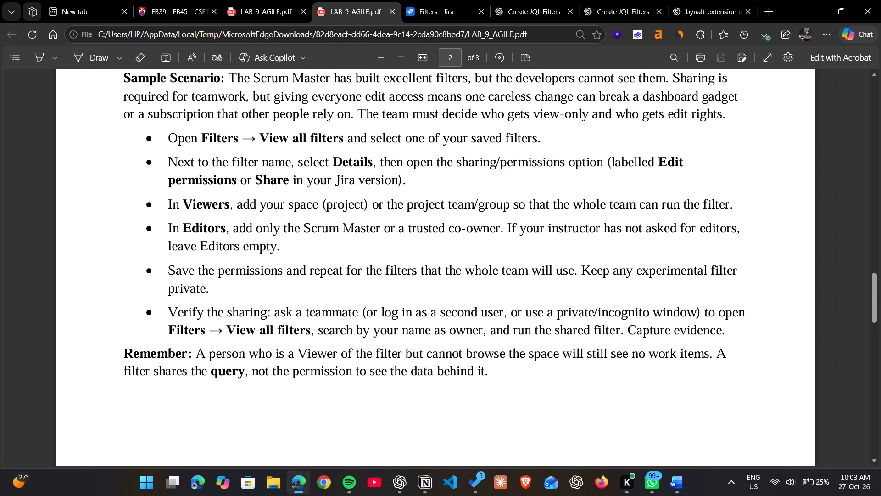
scroll(419, 271, down, 1)
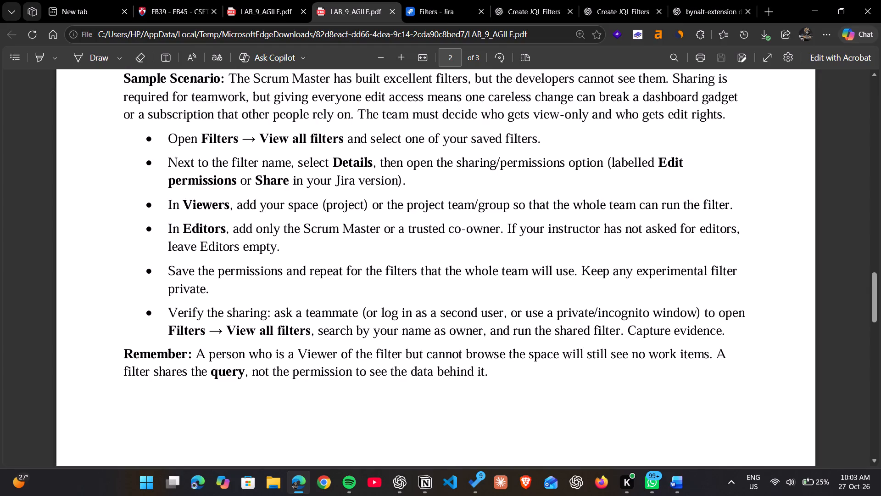
click(435, 0)
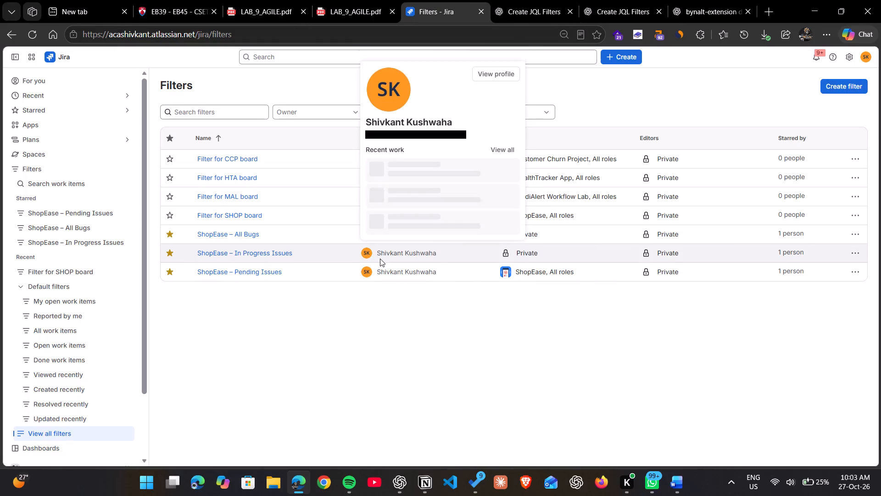
click(366, 343)
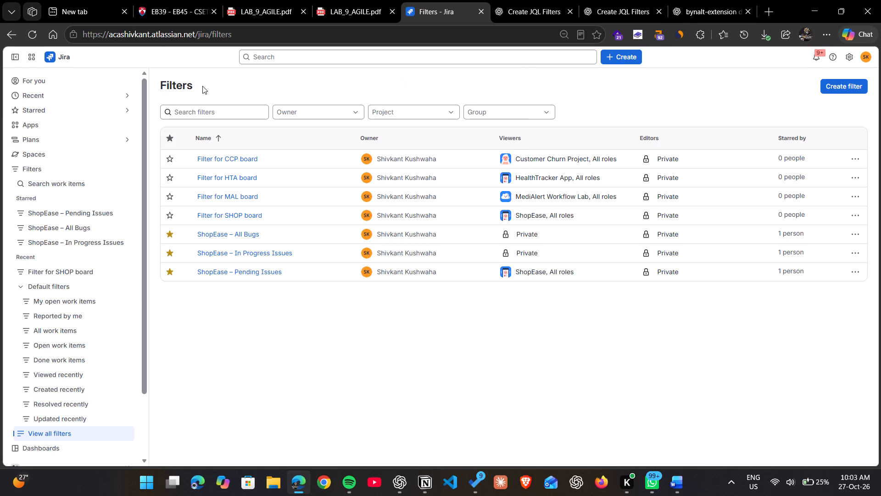
click(368, 0)
click(427, 0)
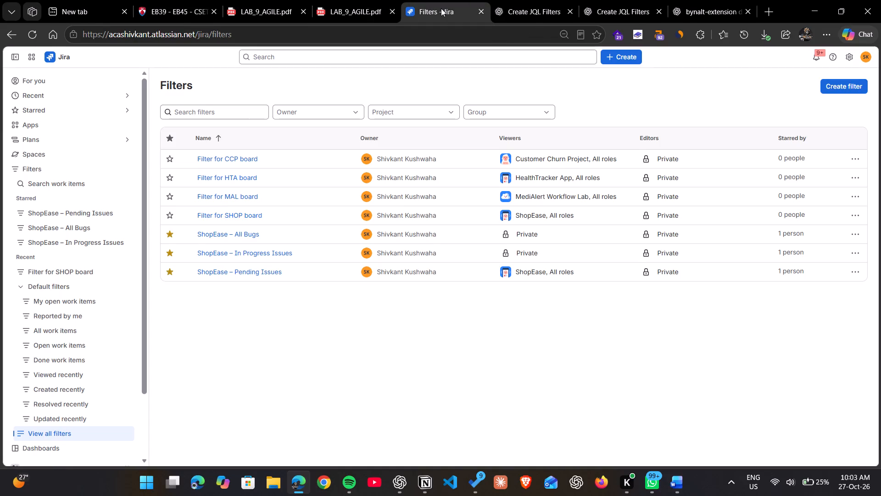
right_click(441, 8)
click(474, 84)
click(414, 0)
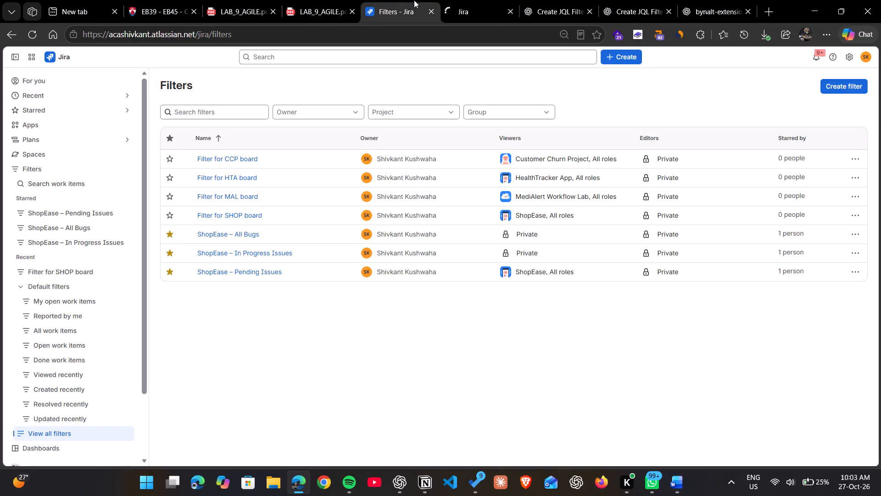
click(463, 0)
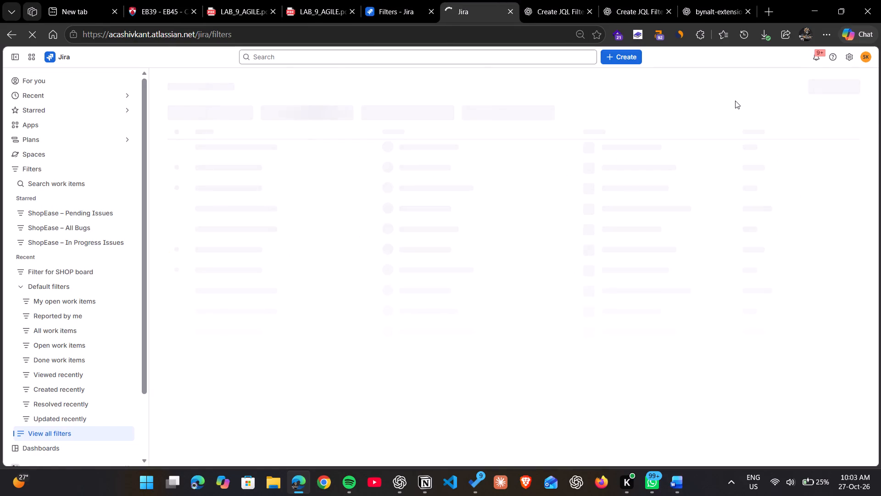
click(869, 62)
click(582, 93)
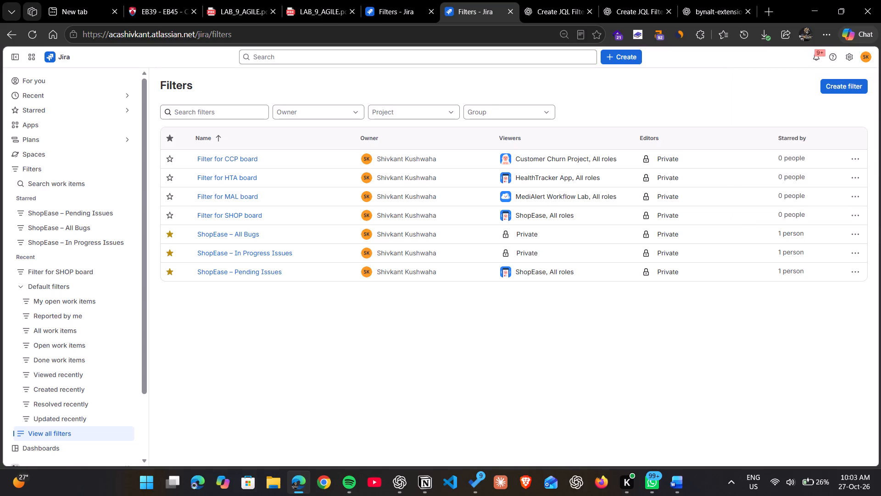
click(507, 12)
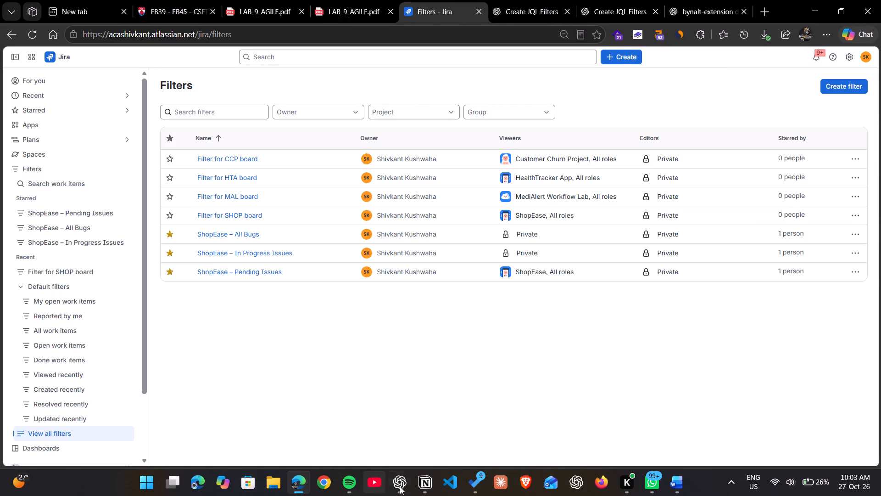
Switch to Google Chrome with the Your Chrome profile, search the web for jira and open Atlassian's Jira project management site.
click(333, 484)
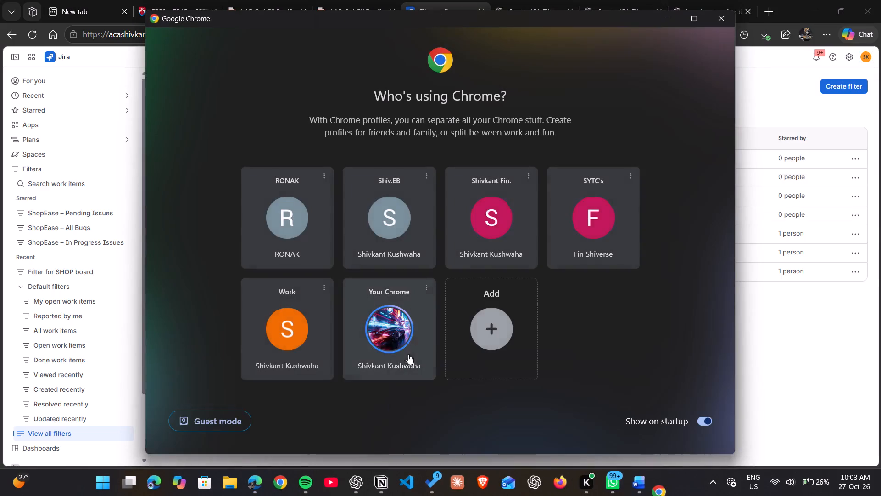
click(408, 340)
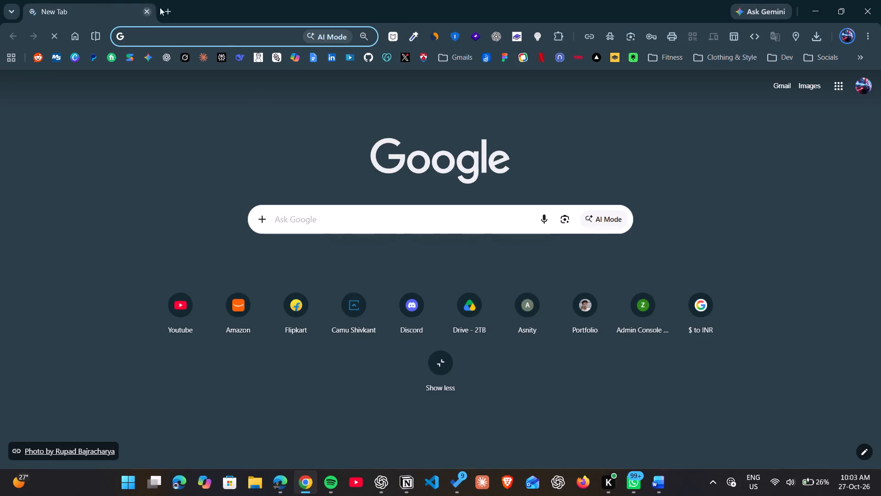
click(168, 7)
text(jira)
key(Return)
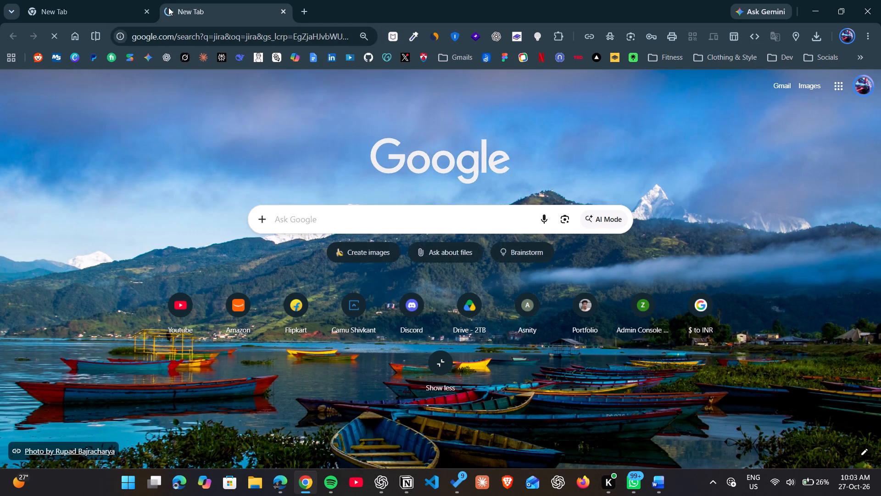
click(195, 152)
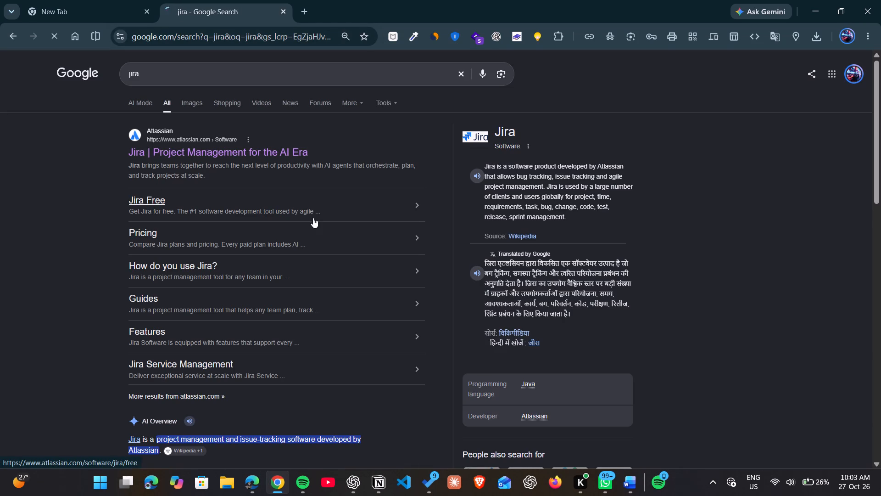
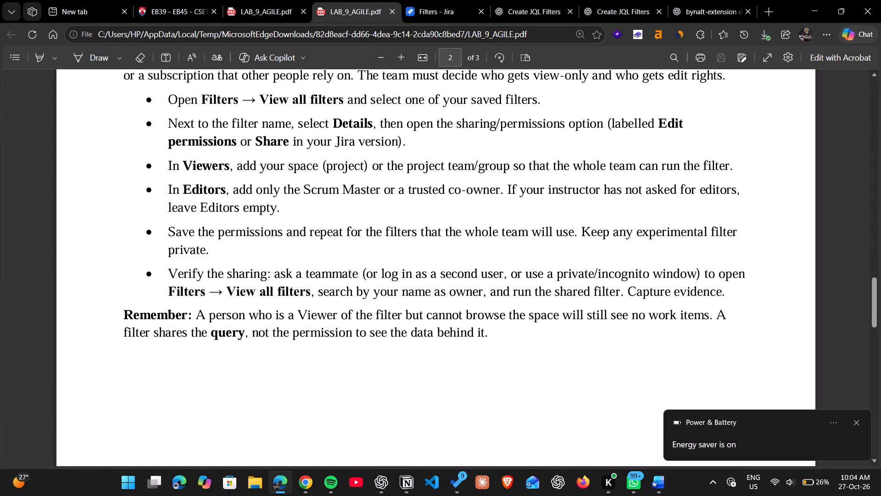
Examine the end of Task 2 in LAB_9_AGILE.pdf, including the filter permissions table and the start of Task 3.
scroll(395, 192, down, 2)
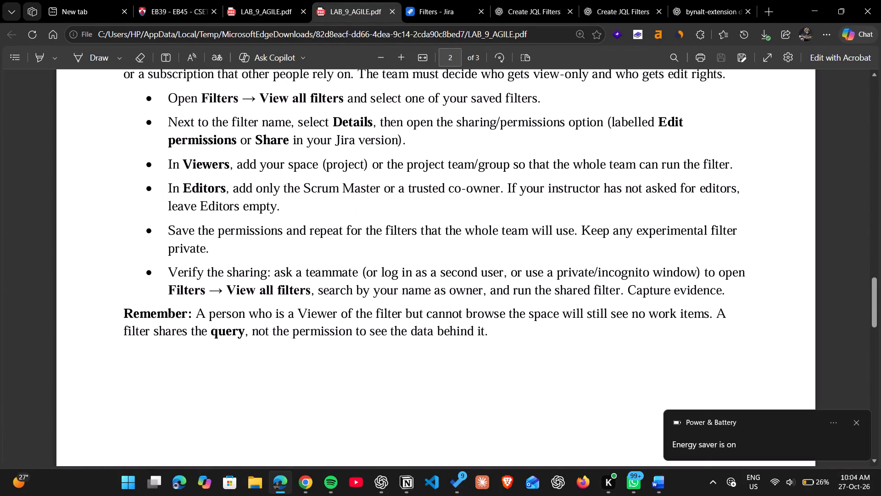
scroll(395, 192, down, 7)
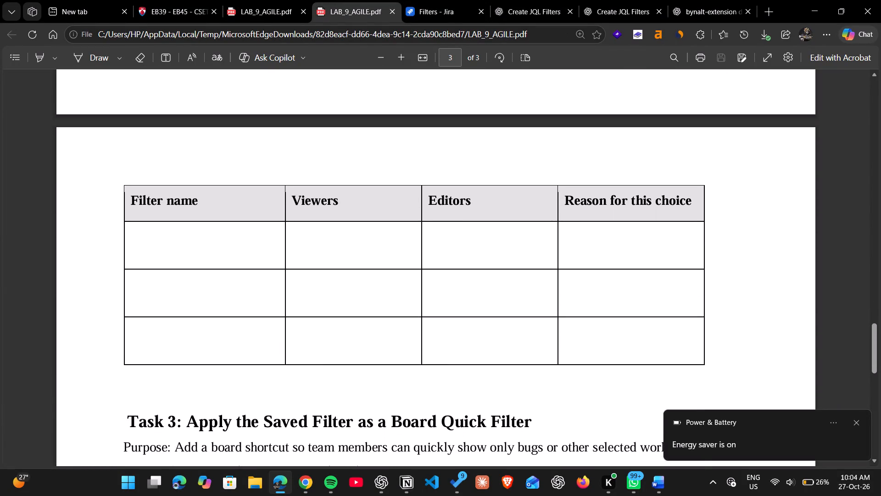
scroll(395, 192, down, 1)
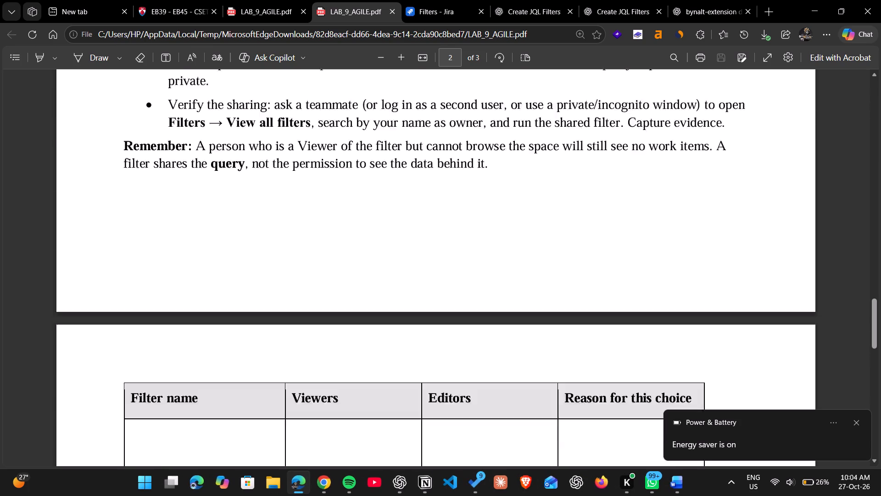
scroll(395, 192, down, 1)
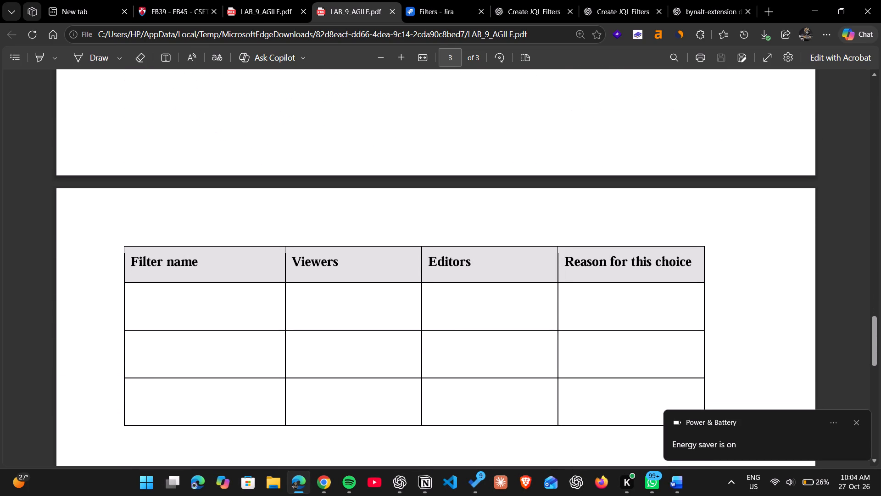
scroll(395, 192, down, 2)
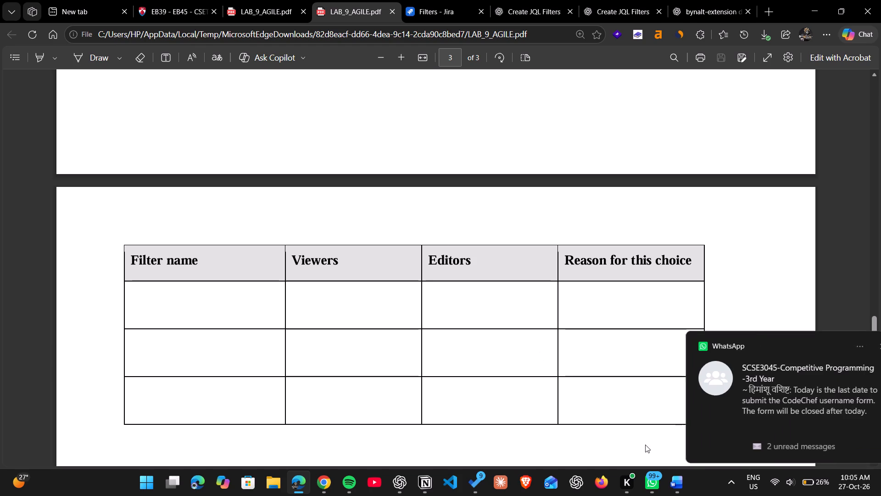
Switch to the JIRA-JQL-LAB 9_AGILE report in Word and add a period on the line below the sharing-permissions screenshot.
click(674, 480)
scroll(461, 305, up, 1)
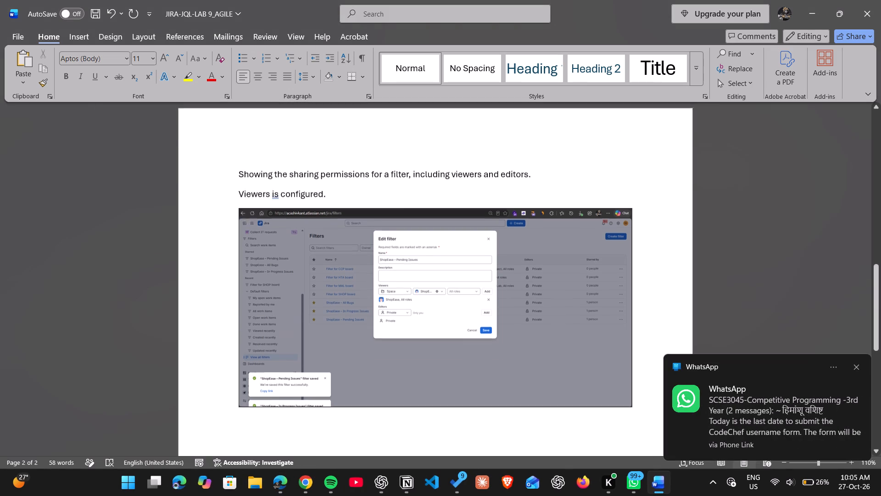
scroll(461, 305, up, 2)
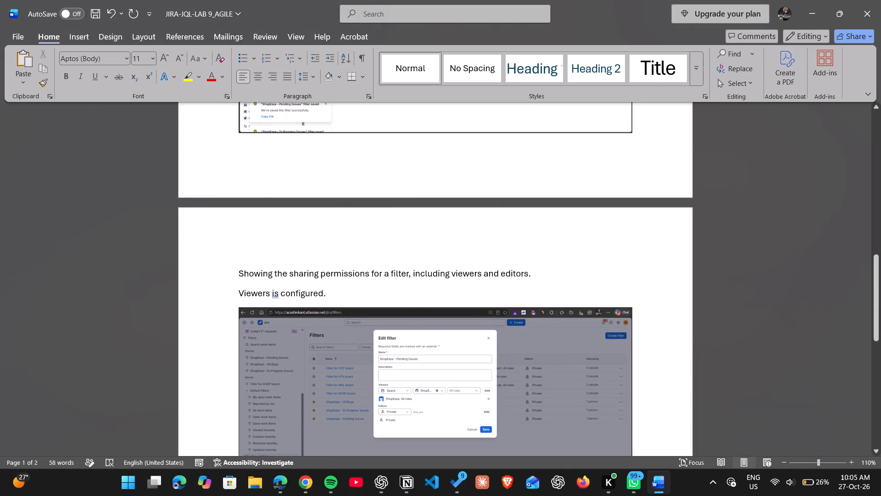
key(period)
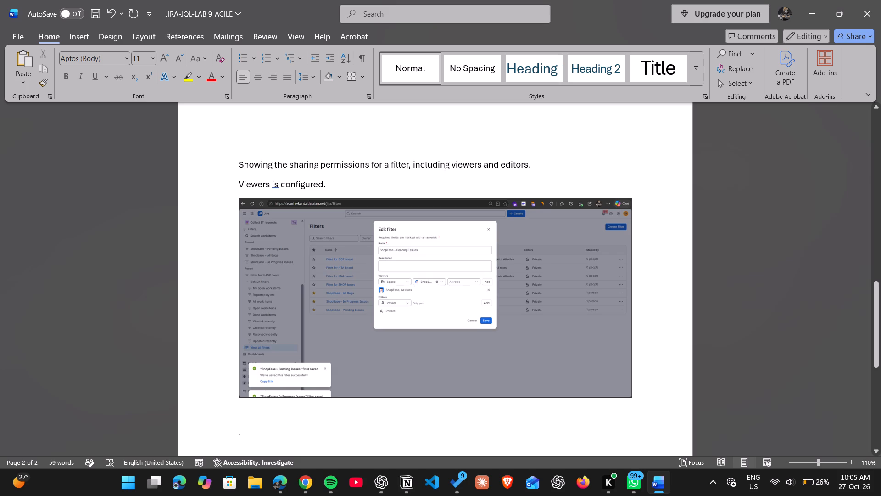
Review the report's captions and screenshots for filter creation, the three saved filters and the sharing permissions.
scroll(589, 273, up, 7)
scroll(589, 273, down, 2)
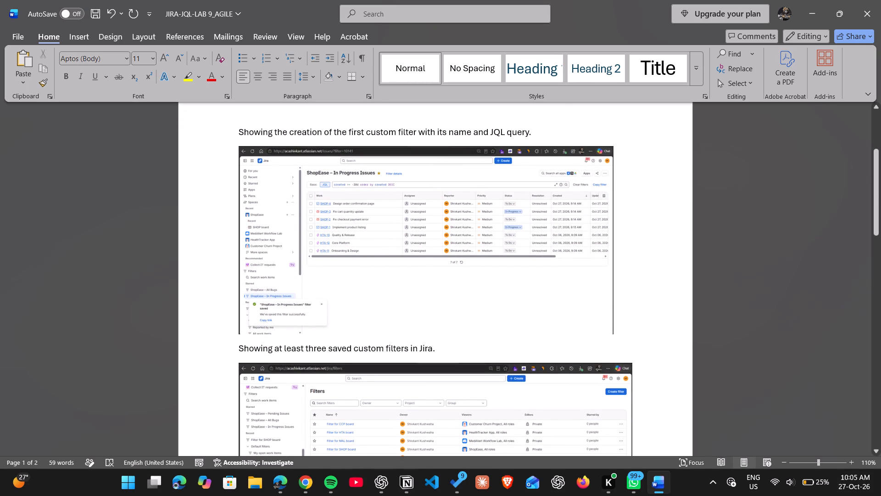
scroll(589, 273, down, 3)
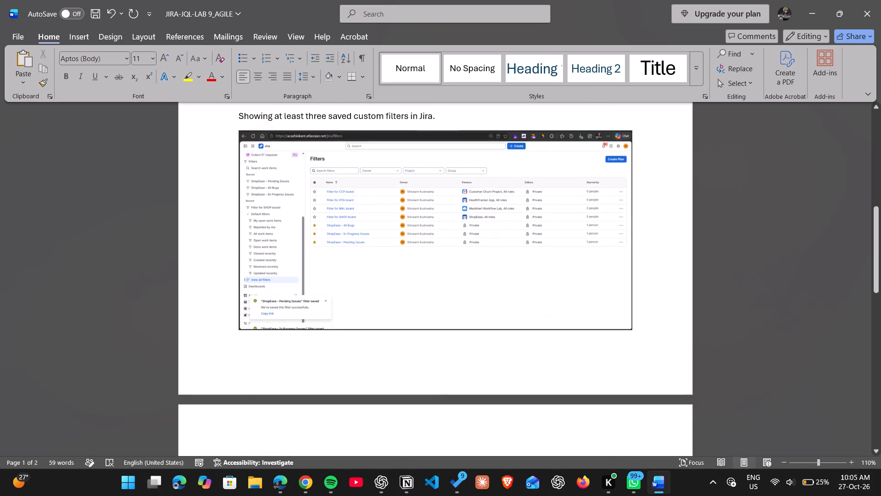
scroll(589, 273, down, 5)
scroll(589, 273, up, 1)
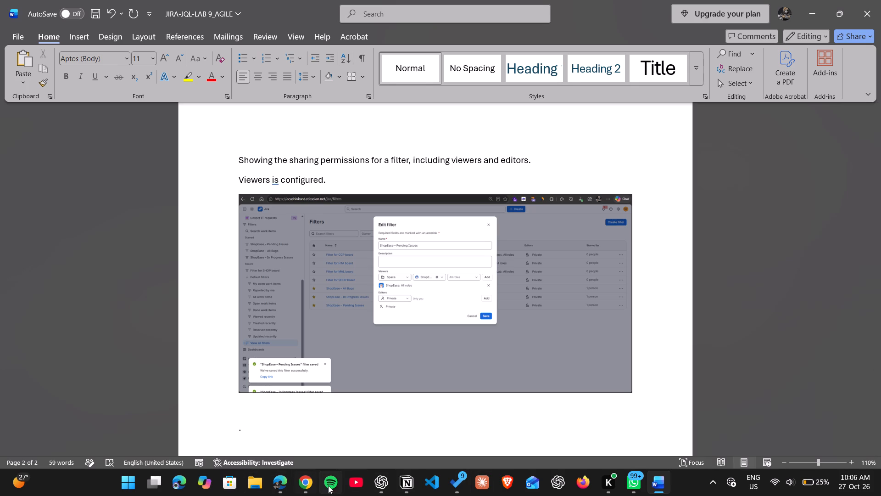
Switch to Google Chrome and open the ShopEase space with key SHOP from the teammate's Jira site's list of all spaces.
click(305, 482)
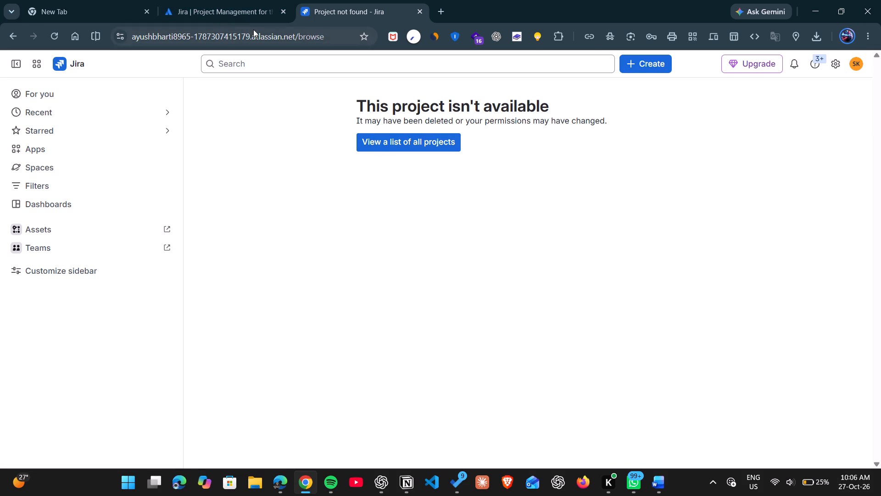
click(66, 102)
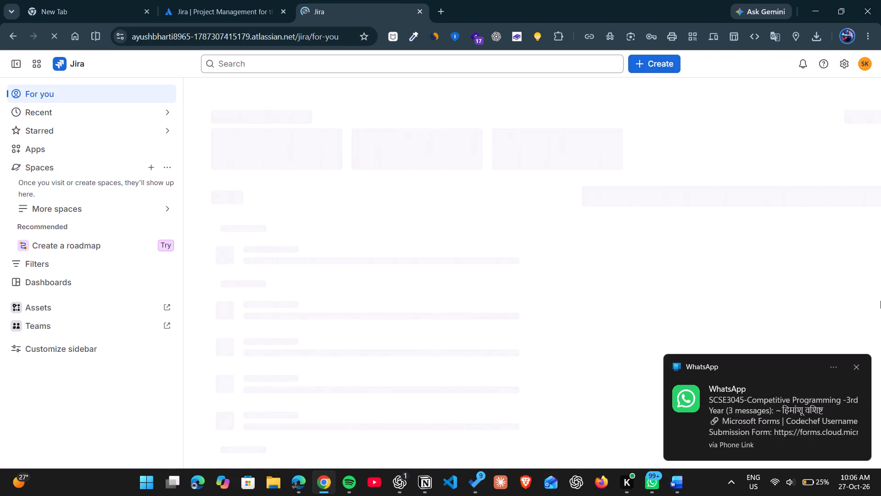
scroll(880, 364, right, 3)
click(855, 371)
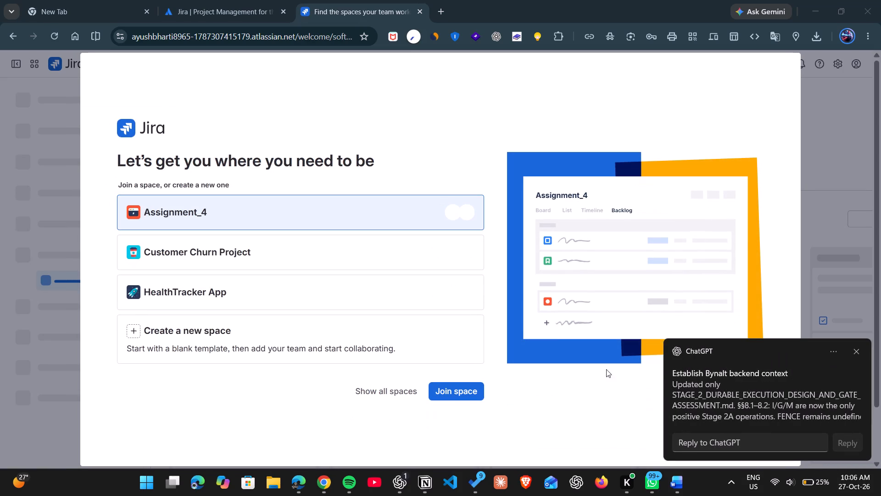
click(406, 394)
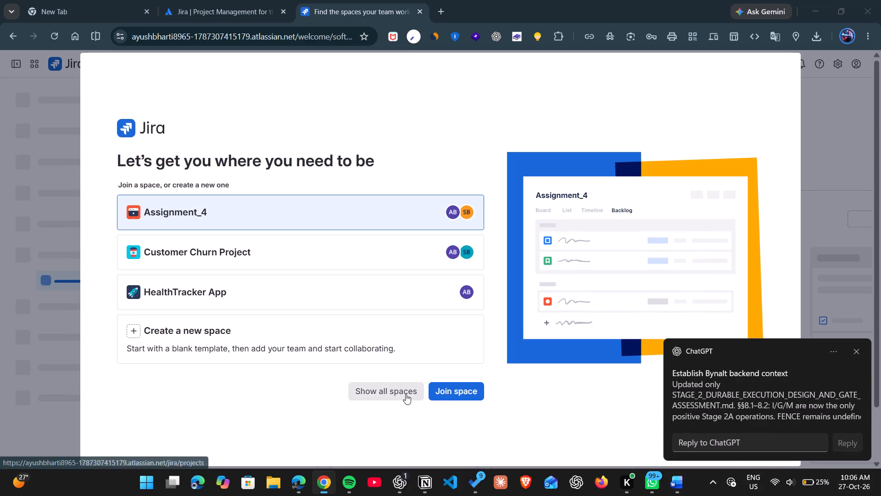
scroll(395, 256, down, 4)
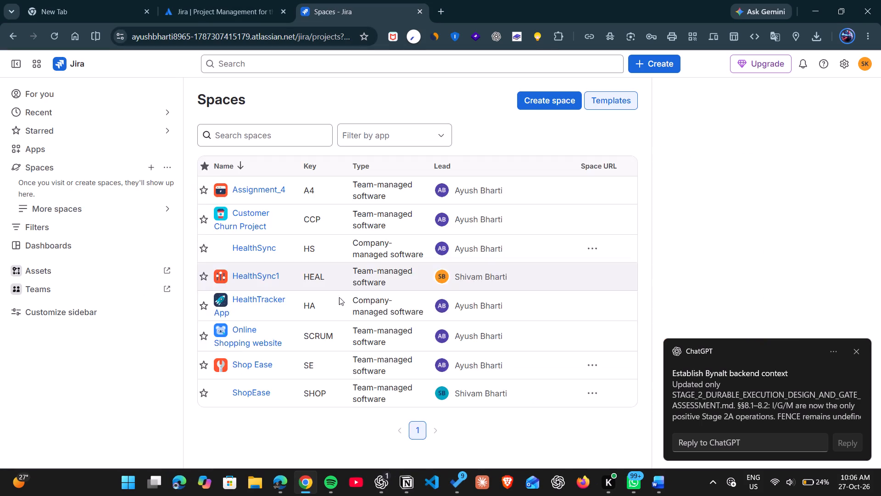
scroll(291, 371, down, 1)
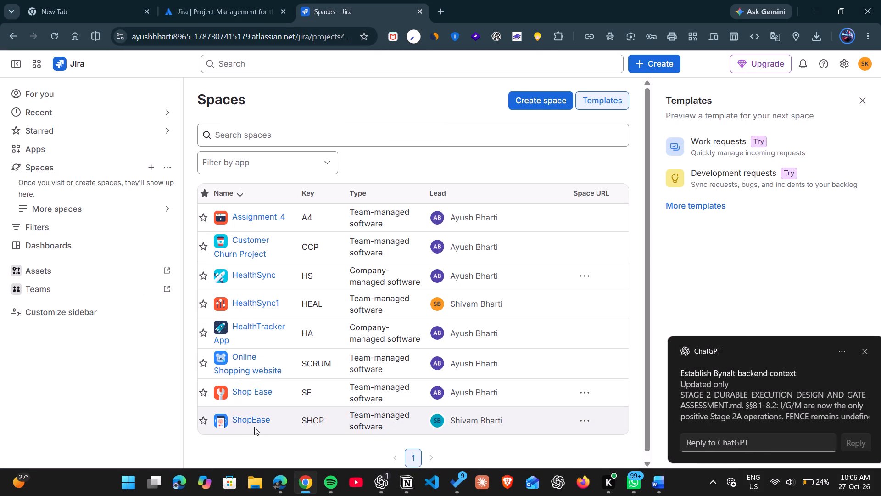
scroll(287, 332, down, 1)
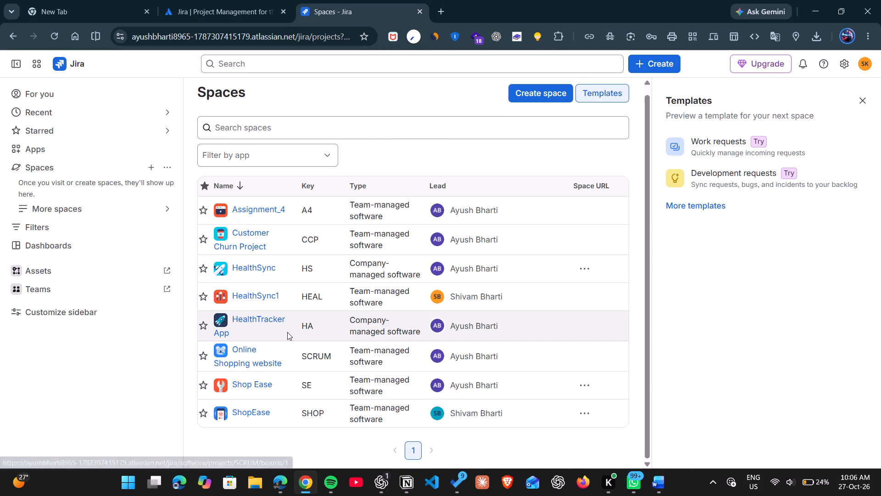
click(256, 410)
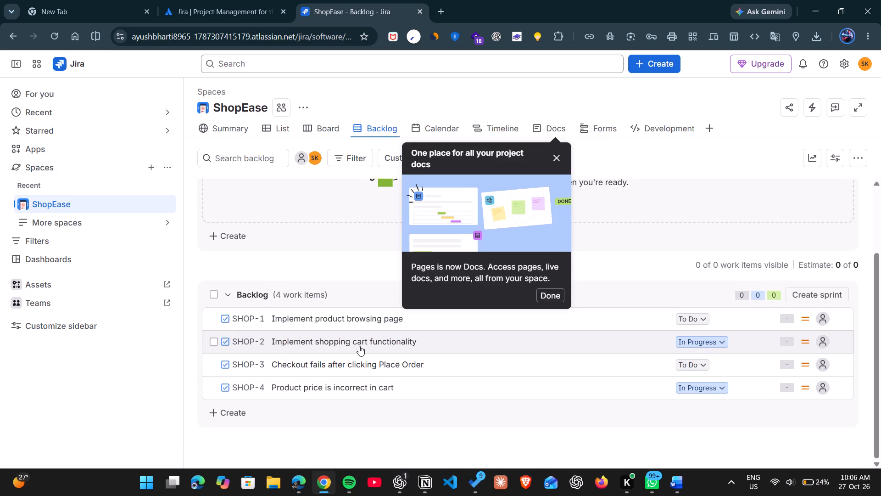
Dismiss the Docs introduction and check which custom filters are offered on the ShopEase backlog.
scroll(359, 346, up, 1)
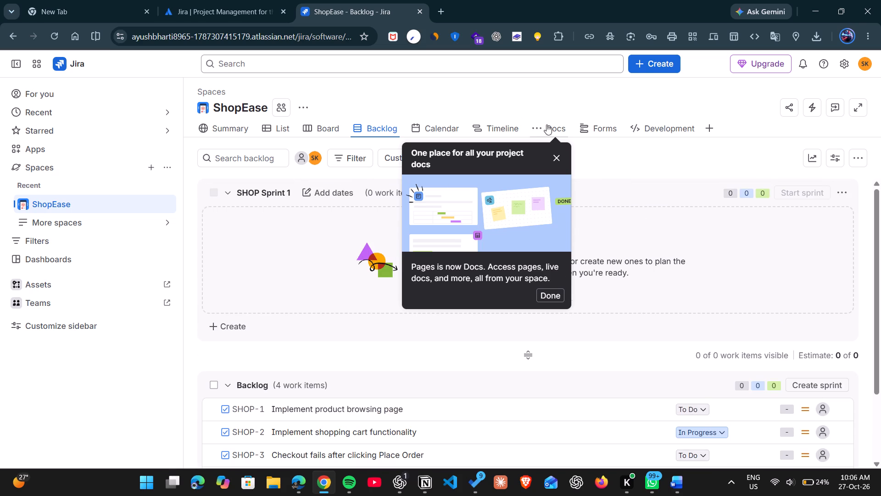
click(559, 157)
click(455, 159)
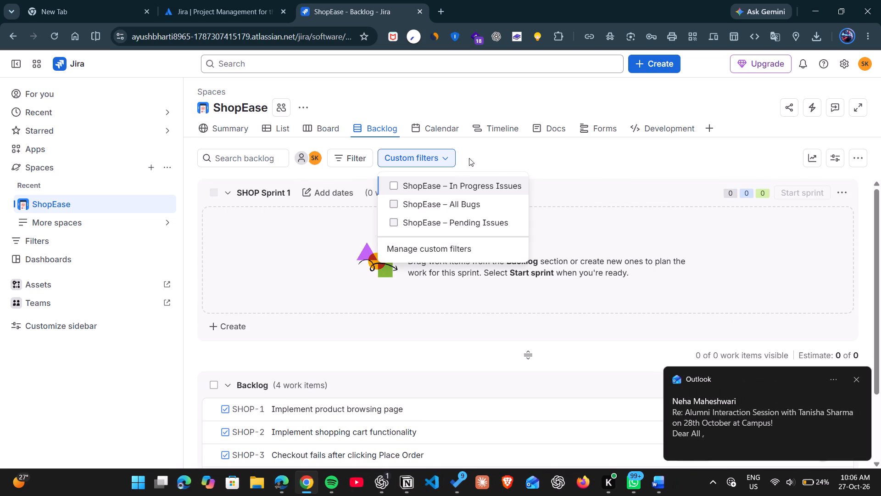
click(503, 156)
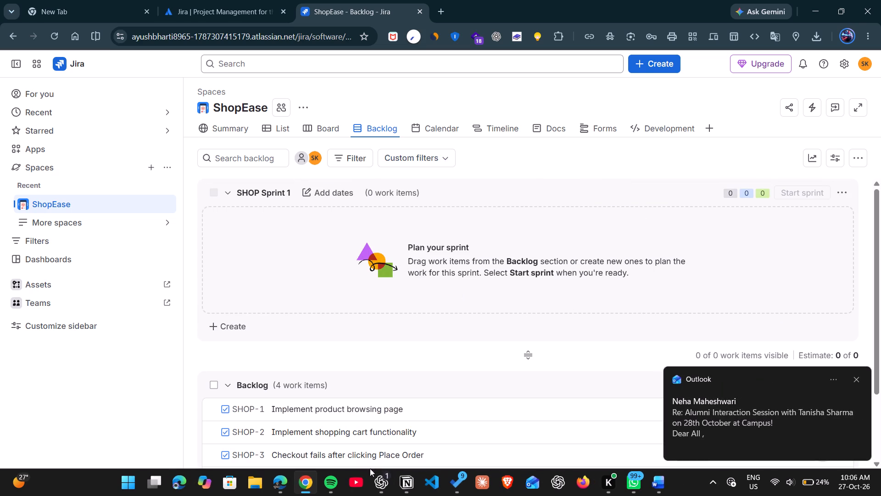
On the Jira Filters page in Microsoft Edge, add the ShopEase space with all roles as viewers of "ShopEase – All Bugs" and save.
click(286, 485)
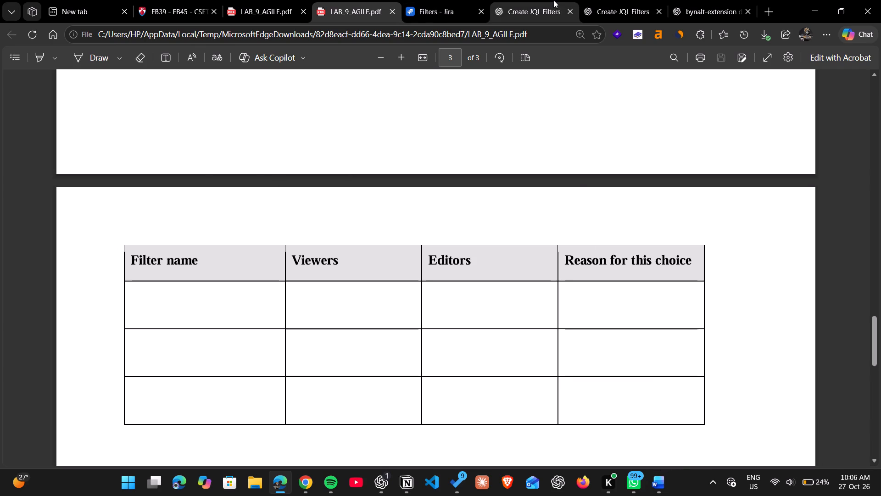
click(463, 0)
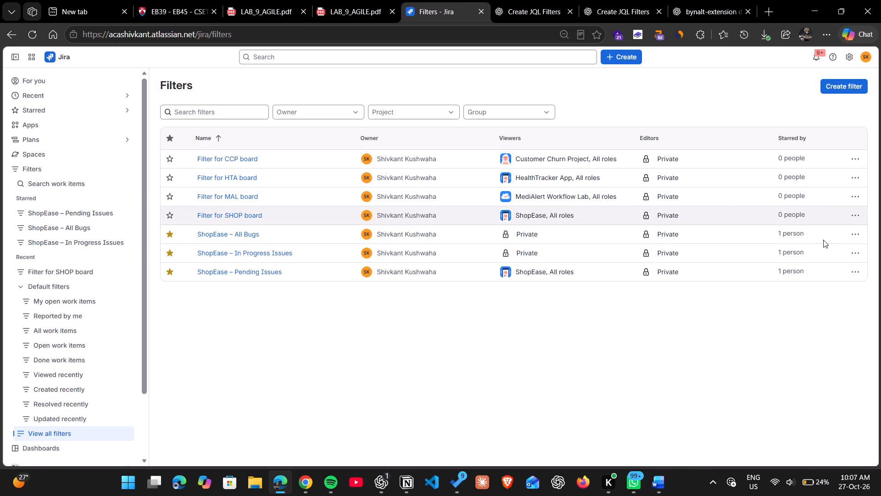
click(857, 236)
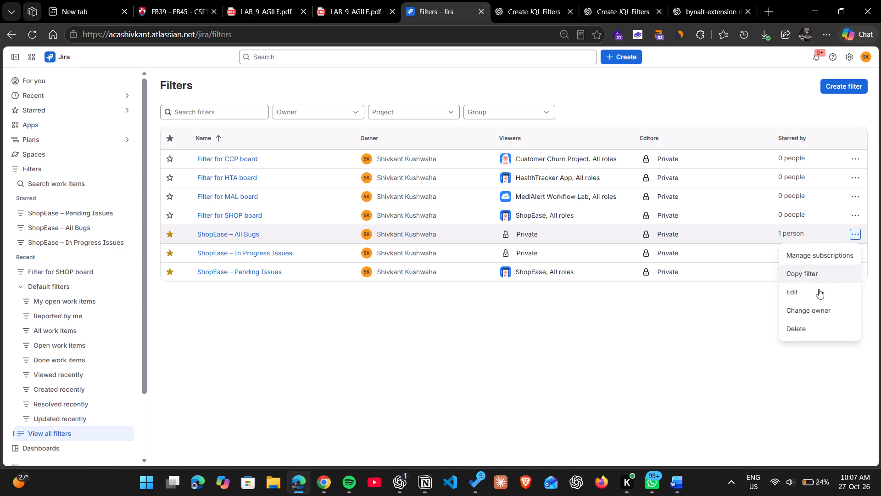
click(811, 293)
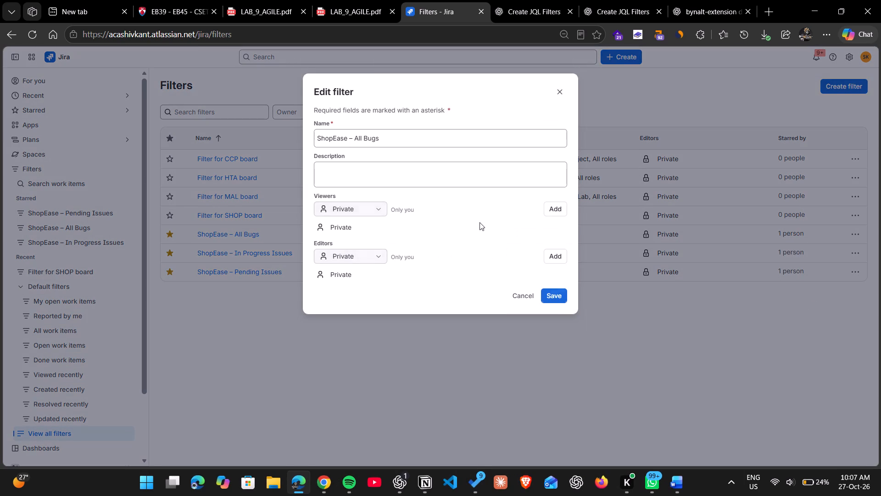
click(357, 205)
click(351, 238)
click(418, 208)
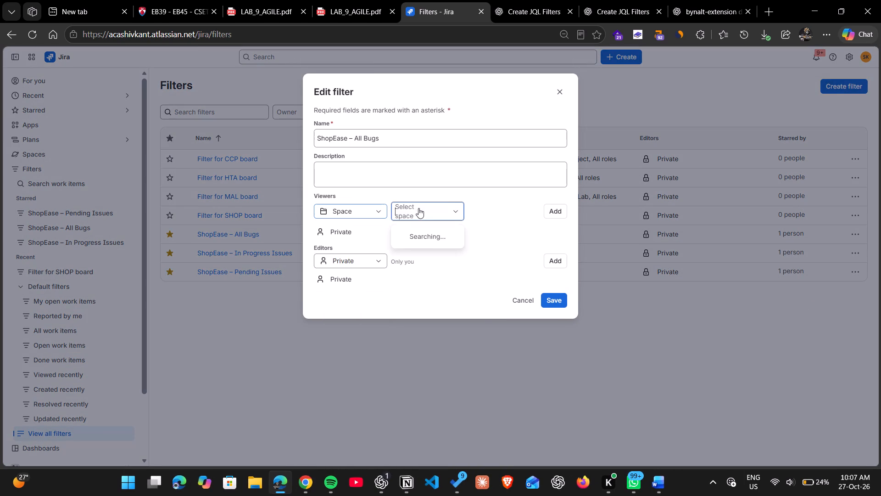
click(420, 292)
click(491, 203)
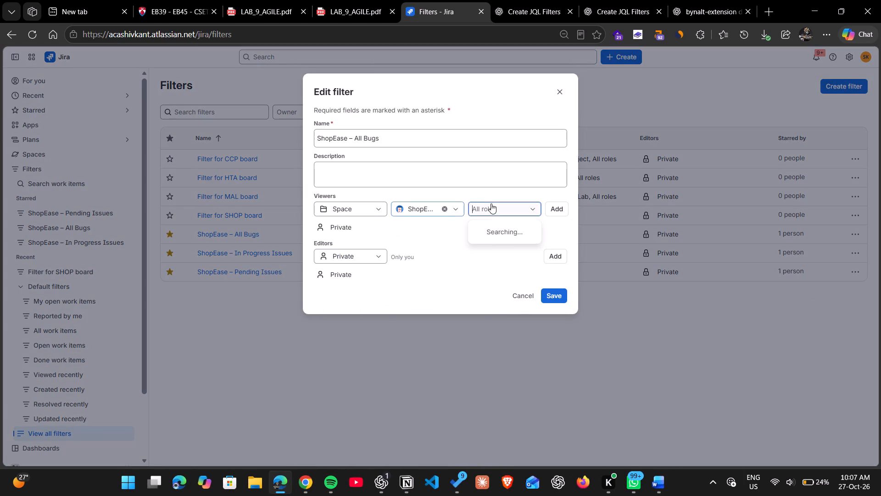
click(512, 205)
click(558, 208)
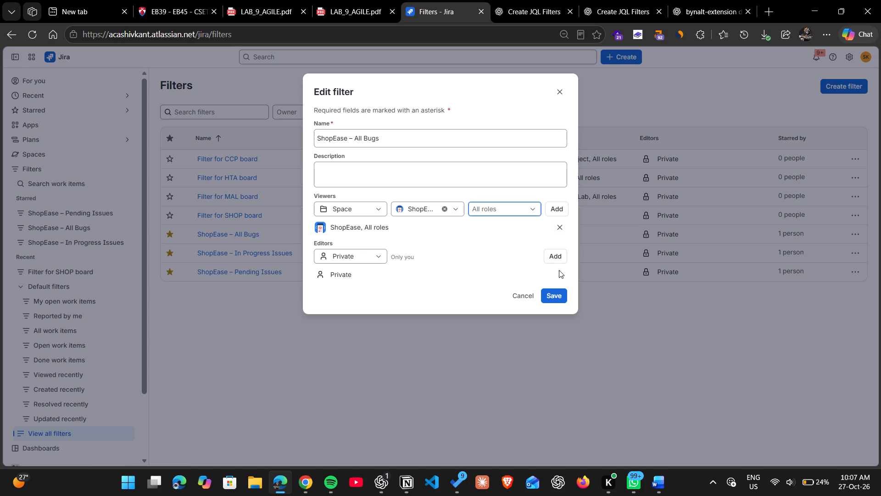
click(558, 292)
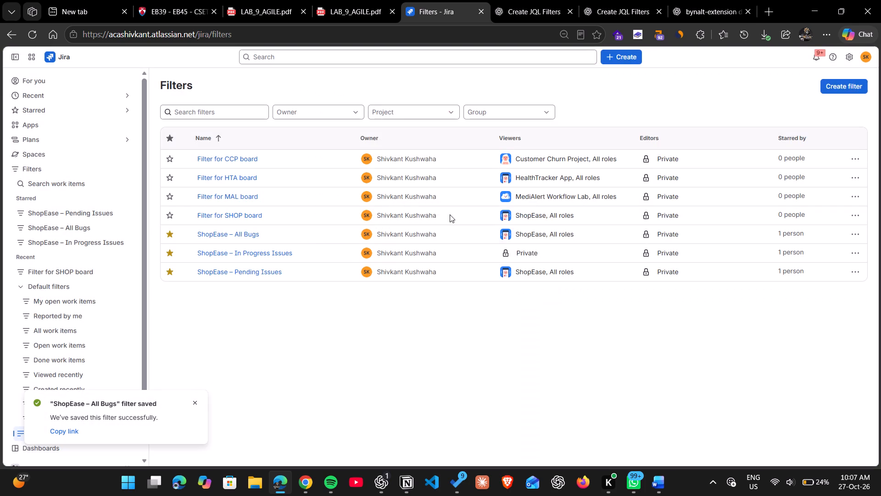
click(855, 257)
click(818, 314)
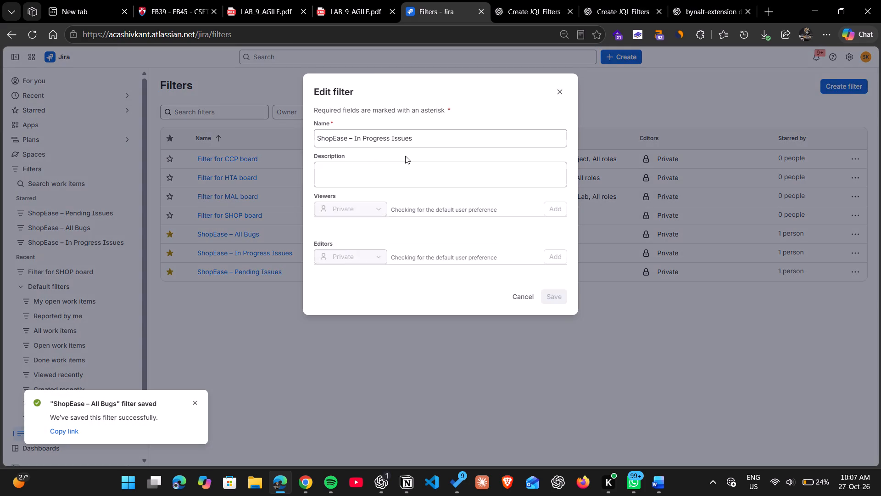
click(345, 208)
click(345, 224)
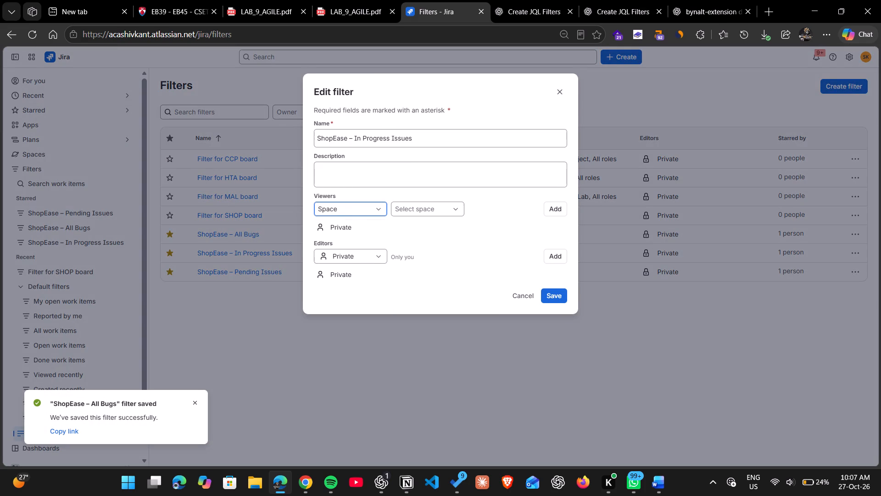
click(428, 214)
click(424, 287)
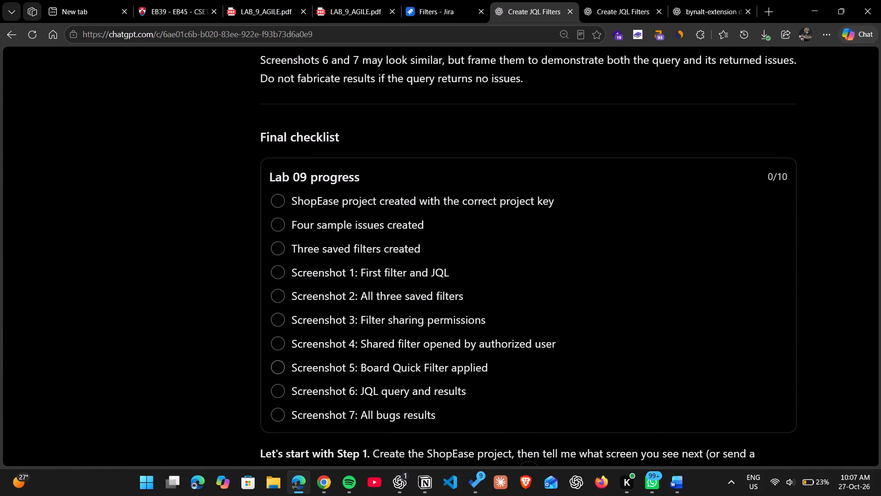
click(344, 6)
scroll(368, 278, down, 1)
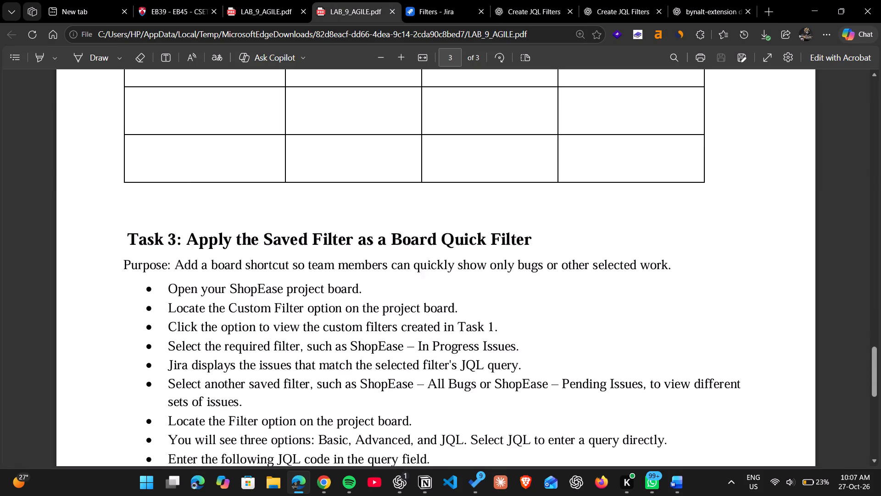
scroll(368, 278, down, 3)
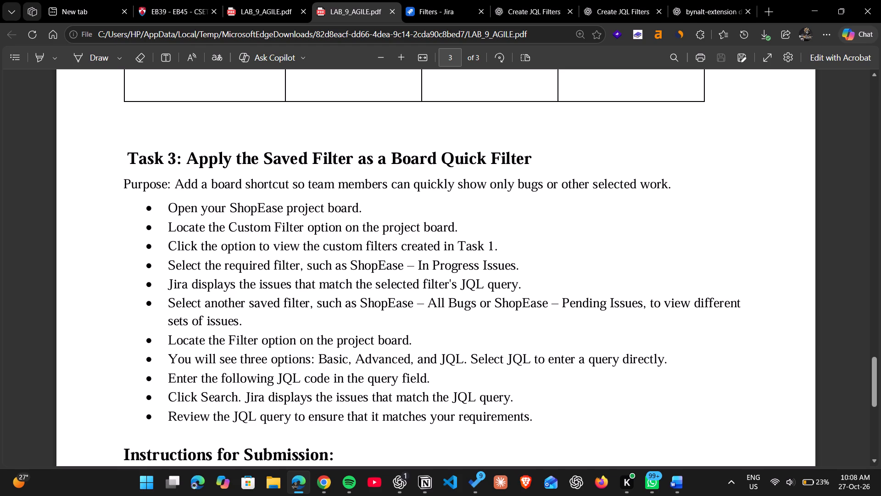
In Jira, open the Add people form for the ShopEase space and bring up its user management and site access options.
click(413, 0)
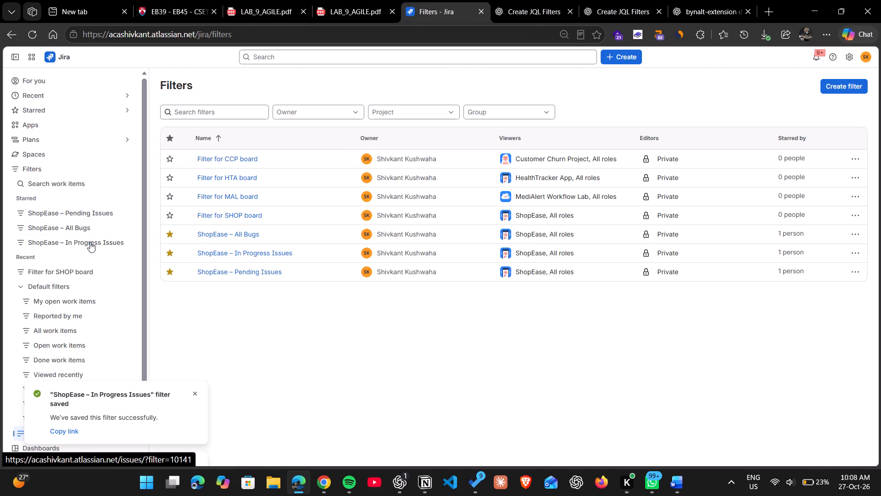
scroll(63, 196, up, 6)
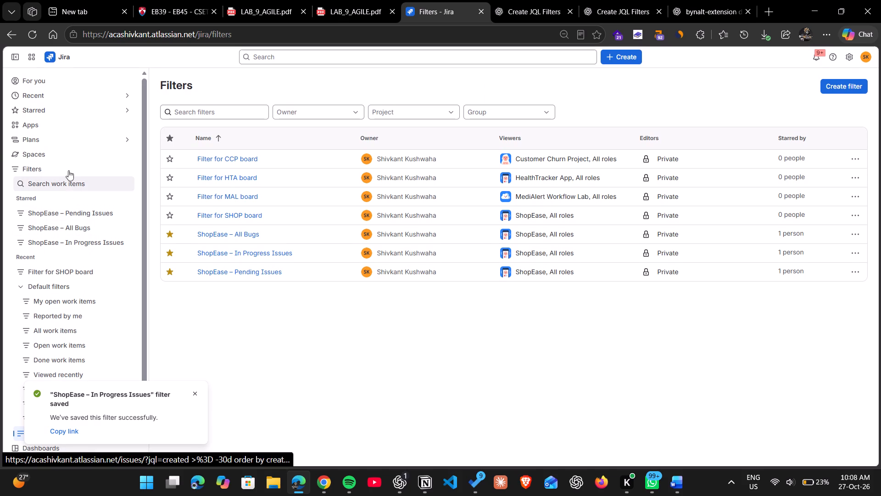
click(61, 149)
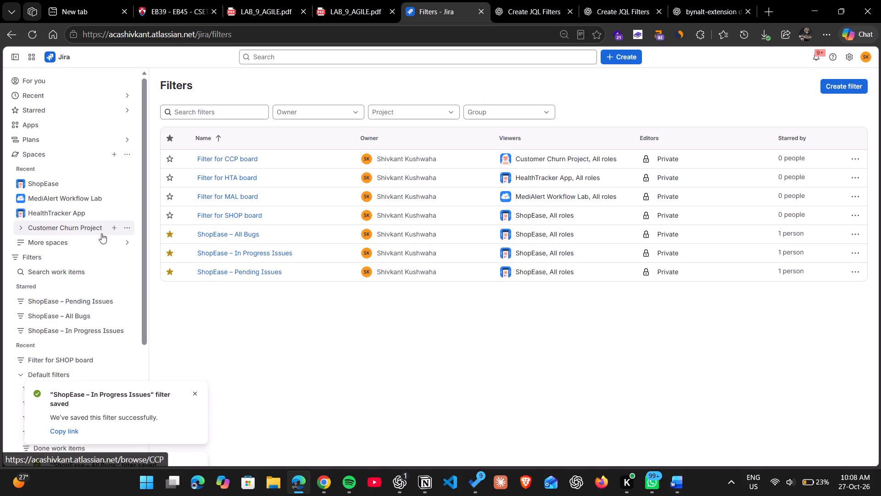
click(126, 179)
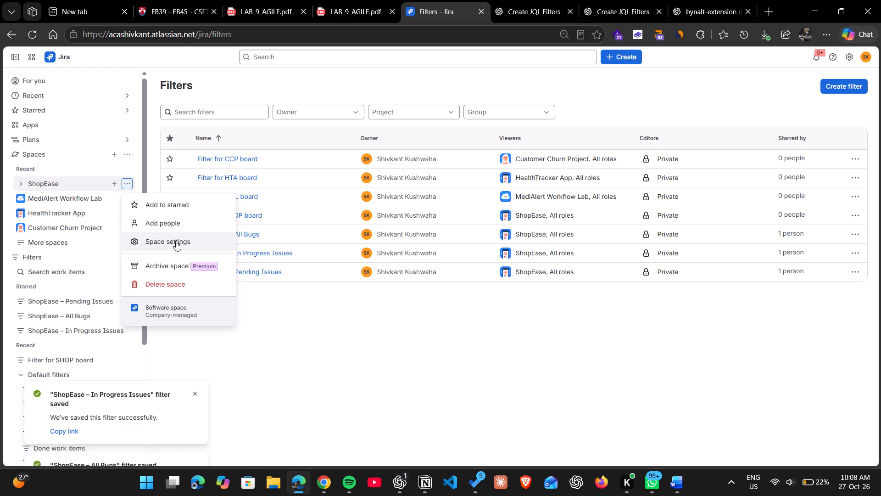
click(187, 221)
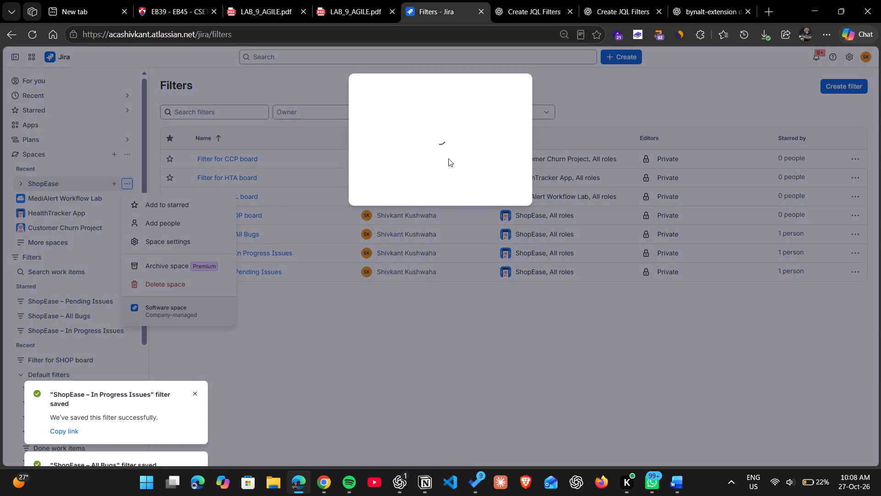
click(397, 120)
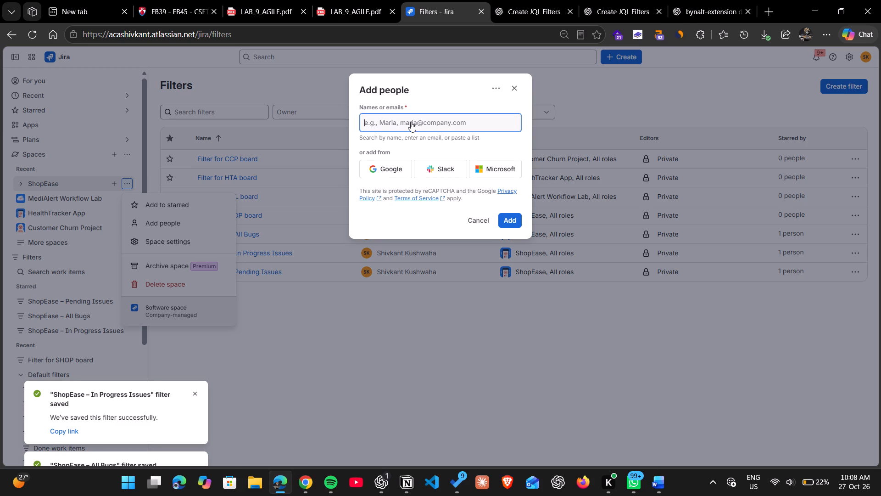
click(495, 86)
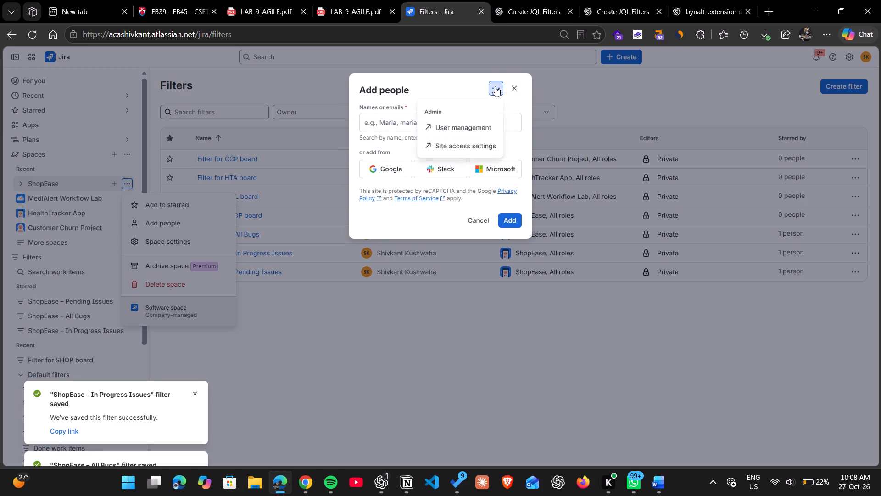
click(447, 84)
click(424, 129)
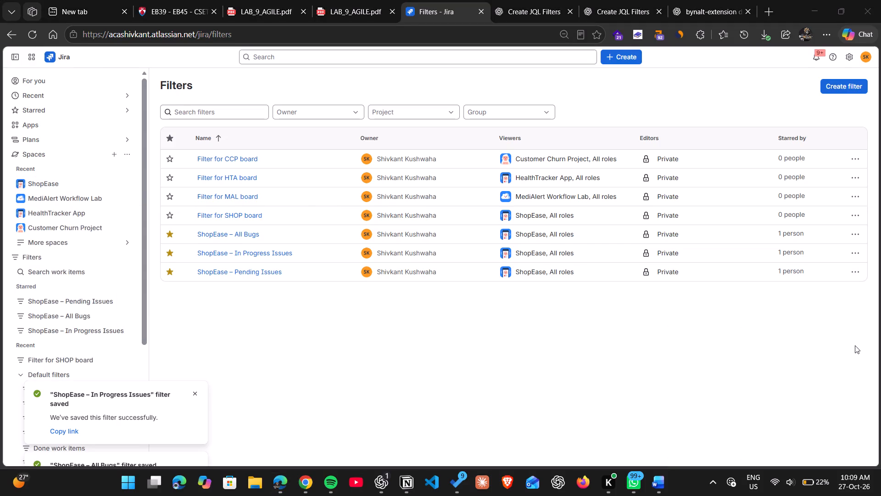